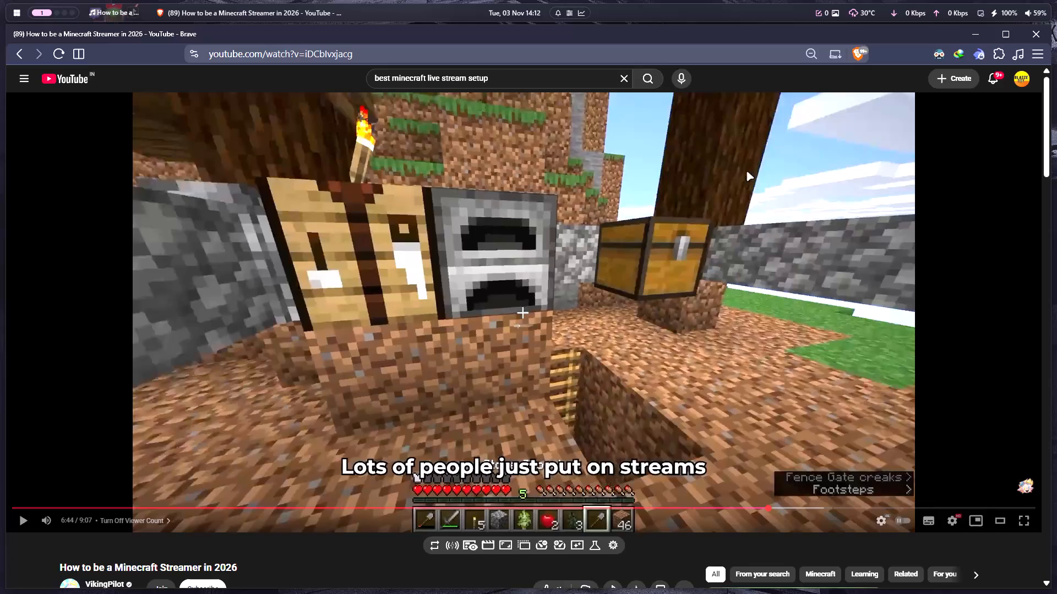
click(281, 79)
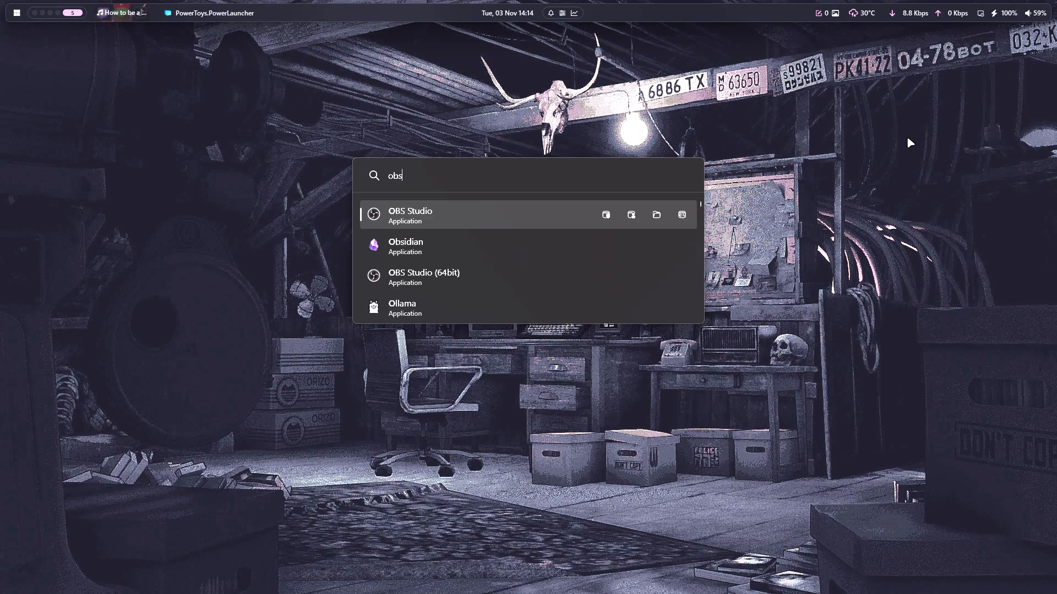
key(Return)
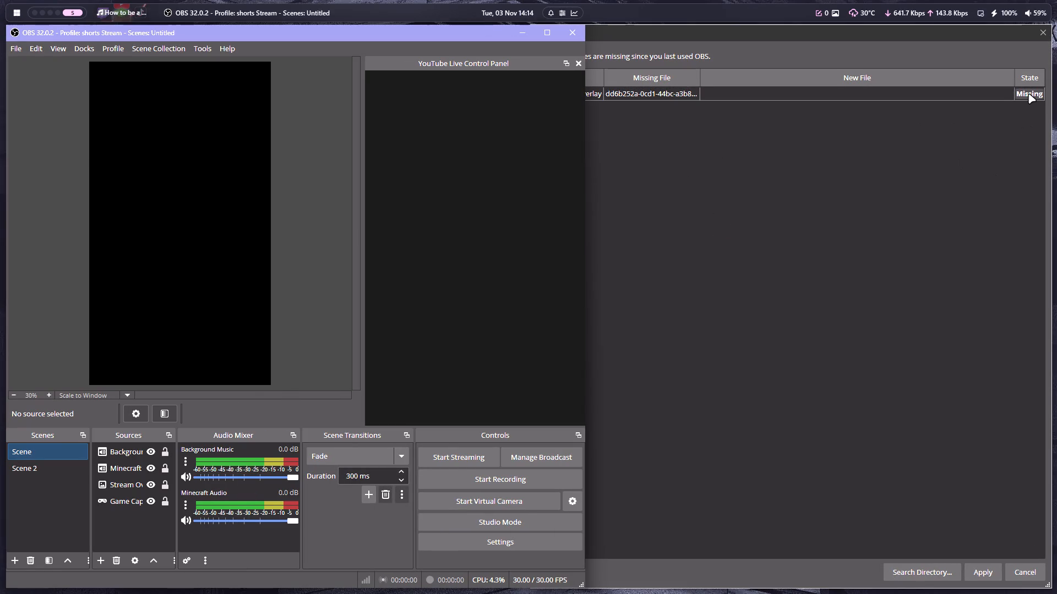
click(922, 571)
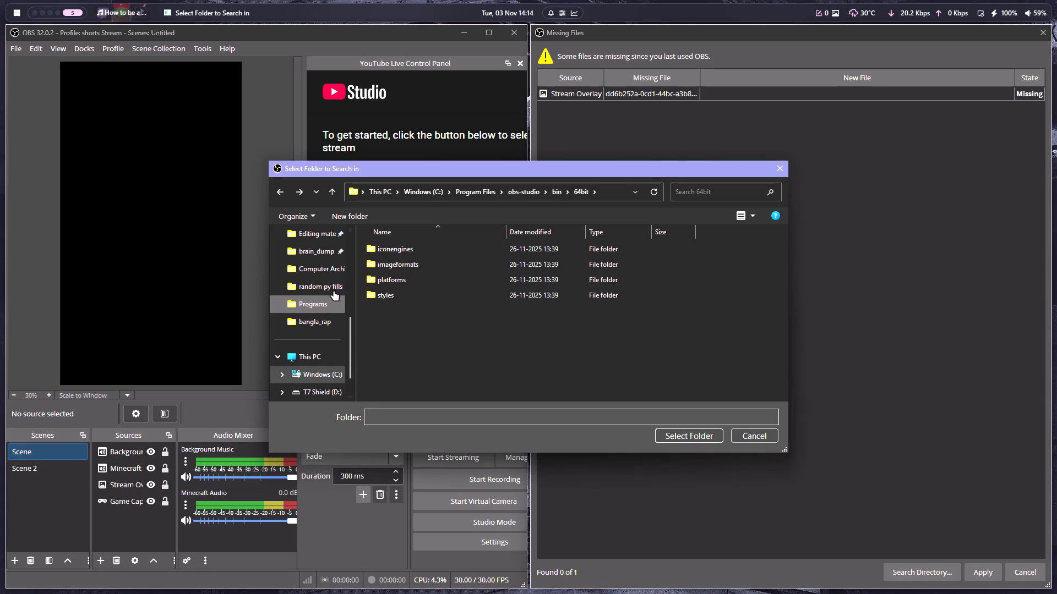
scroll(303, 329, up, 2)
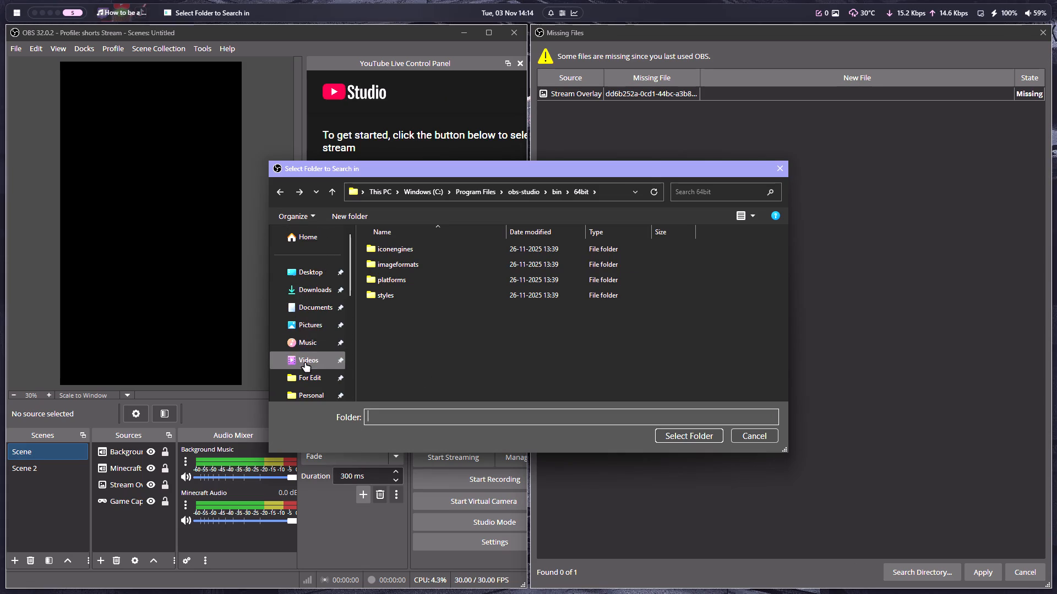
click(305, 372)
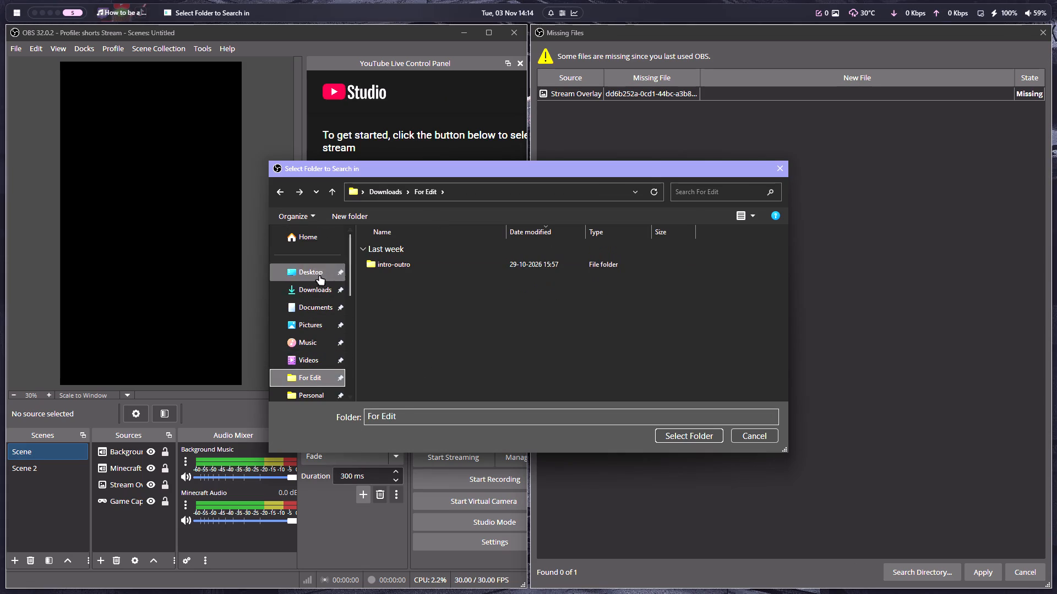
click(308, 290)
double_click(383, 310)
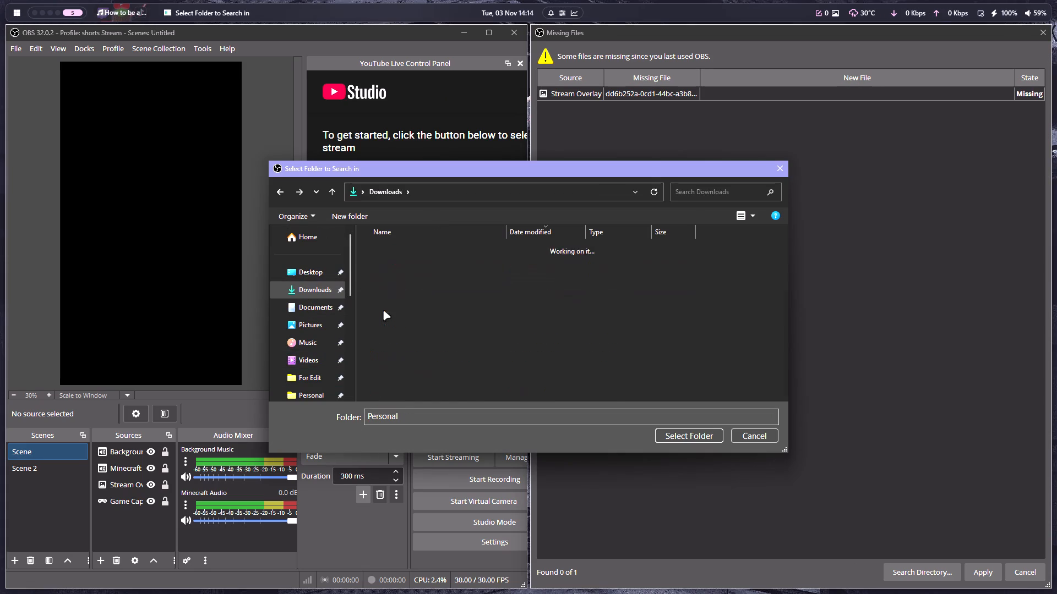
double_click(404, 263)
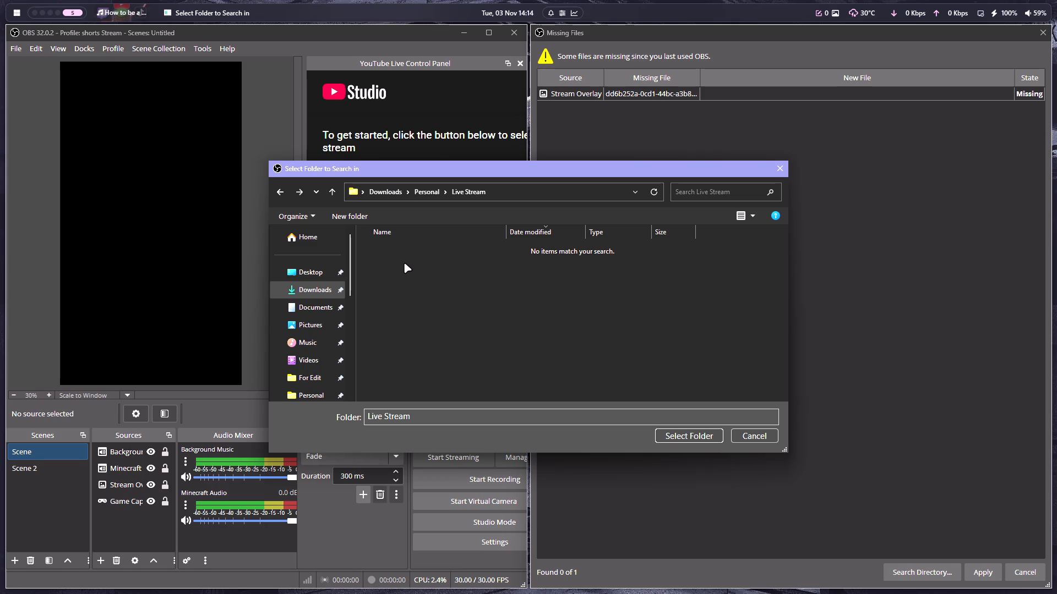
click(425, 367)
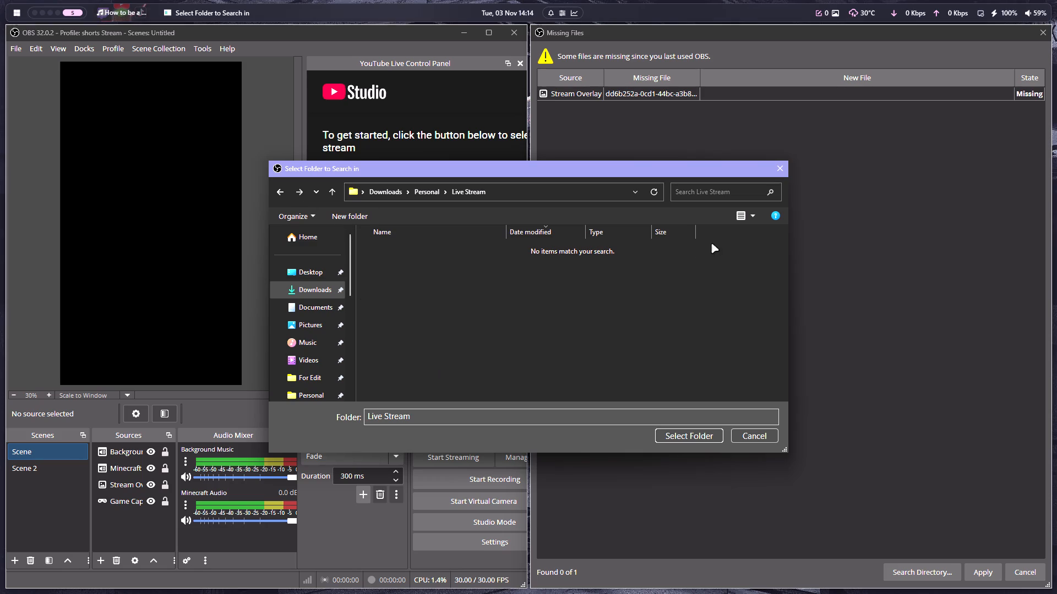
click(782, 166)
Dismiss the Missing Files window without assigning a replacement for the Stream Overlay image.
click(610, 92)
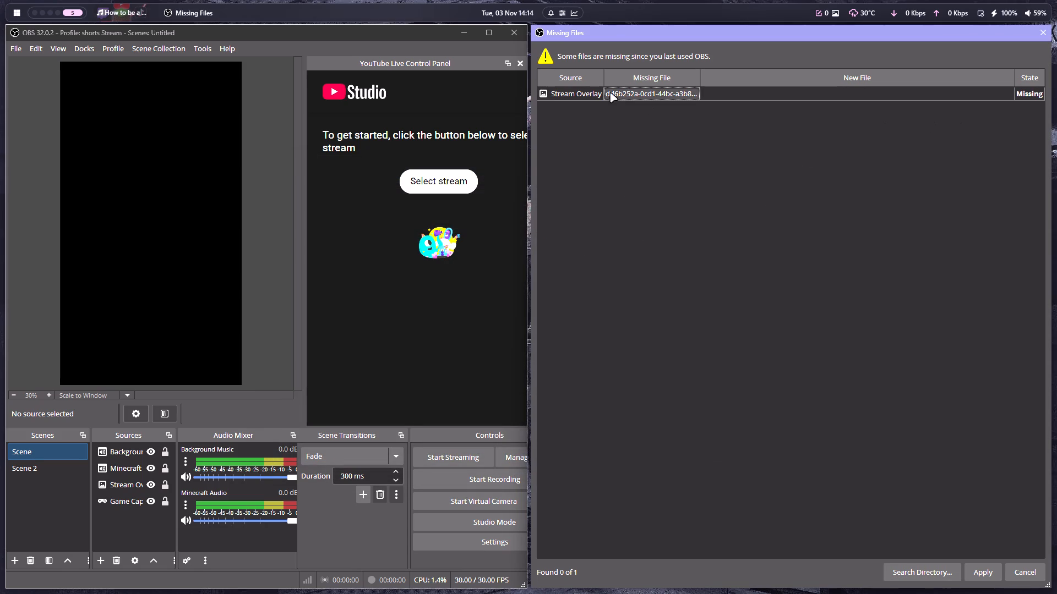
click(1046, 33)
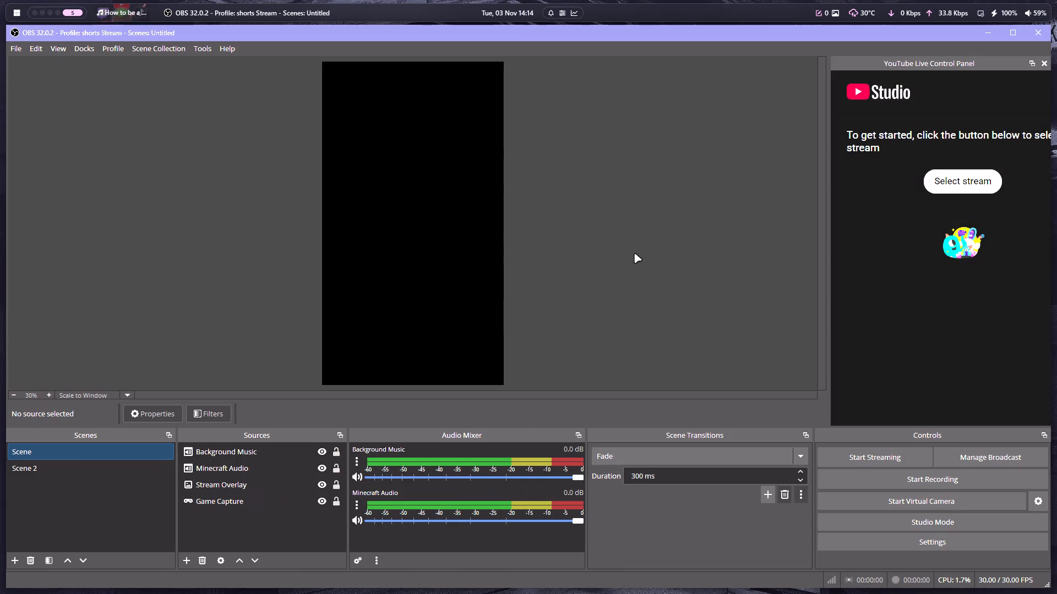
Remove the old Stream Overlay image source from the scene.
click(257, 454)
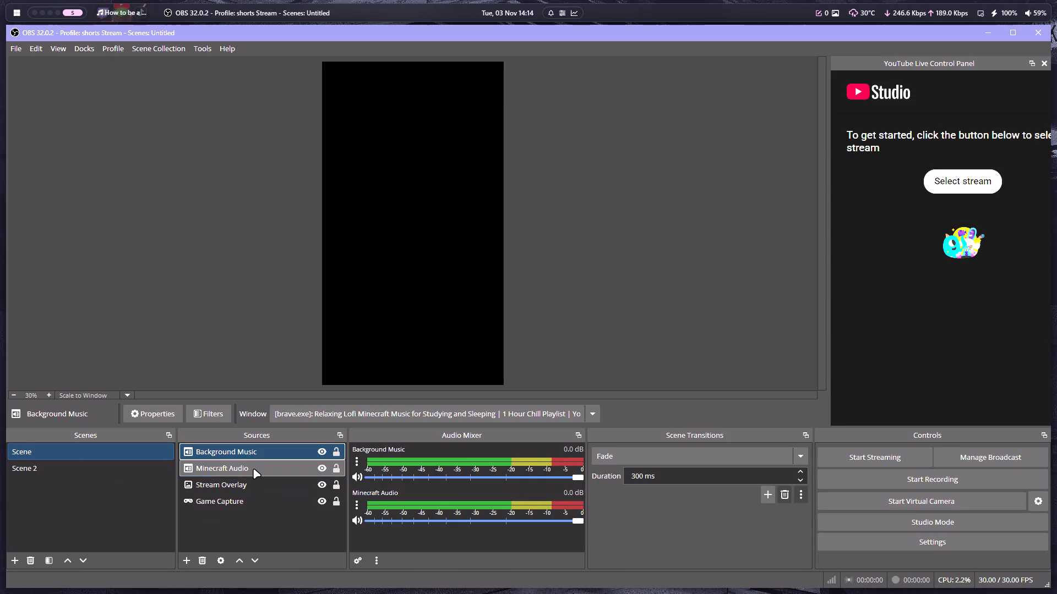
click(253, 469)
click(250, 483)
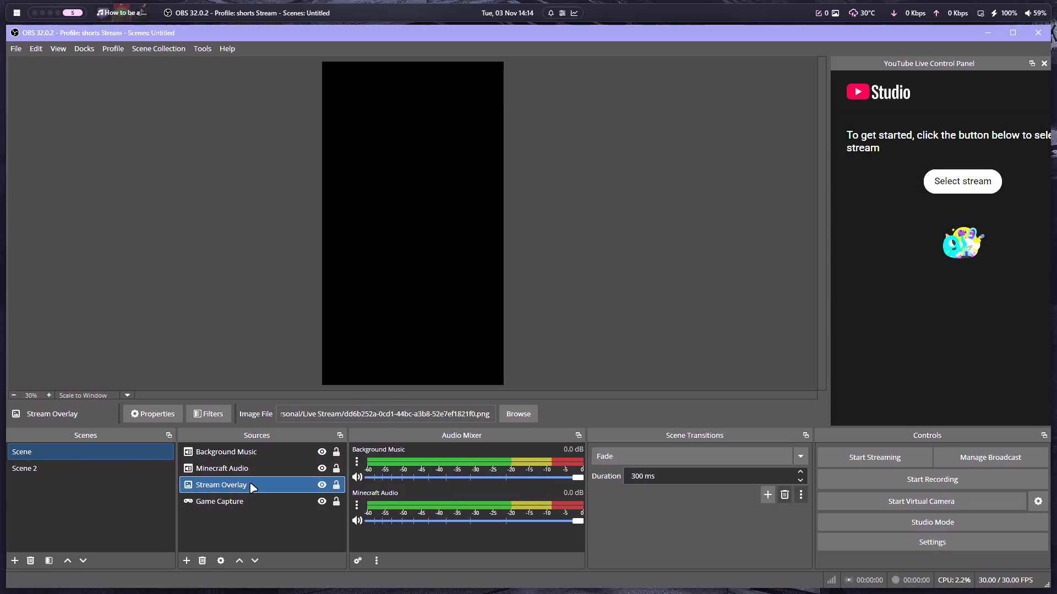
click(186, 485)
right_click(266, 486)
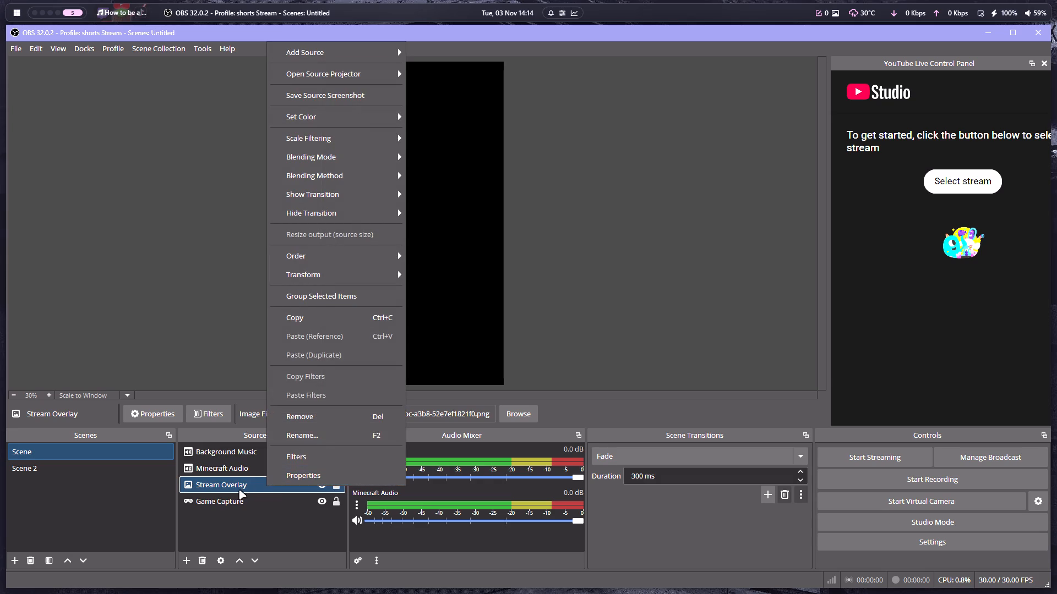
click(237, 490)
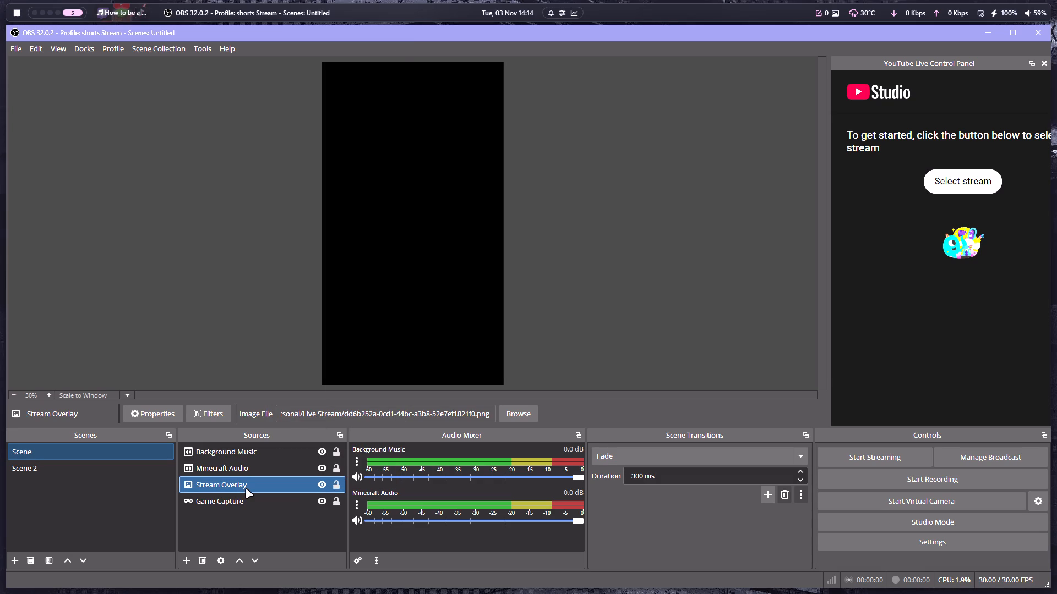
key(ctrl+Delete)
click(205, 555)
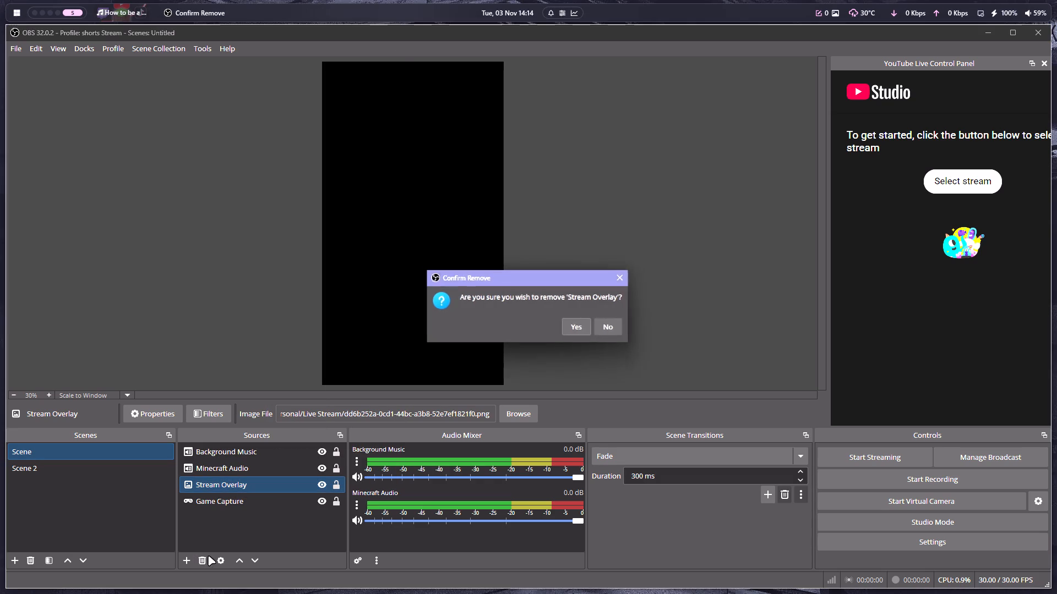
click(586, 328)
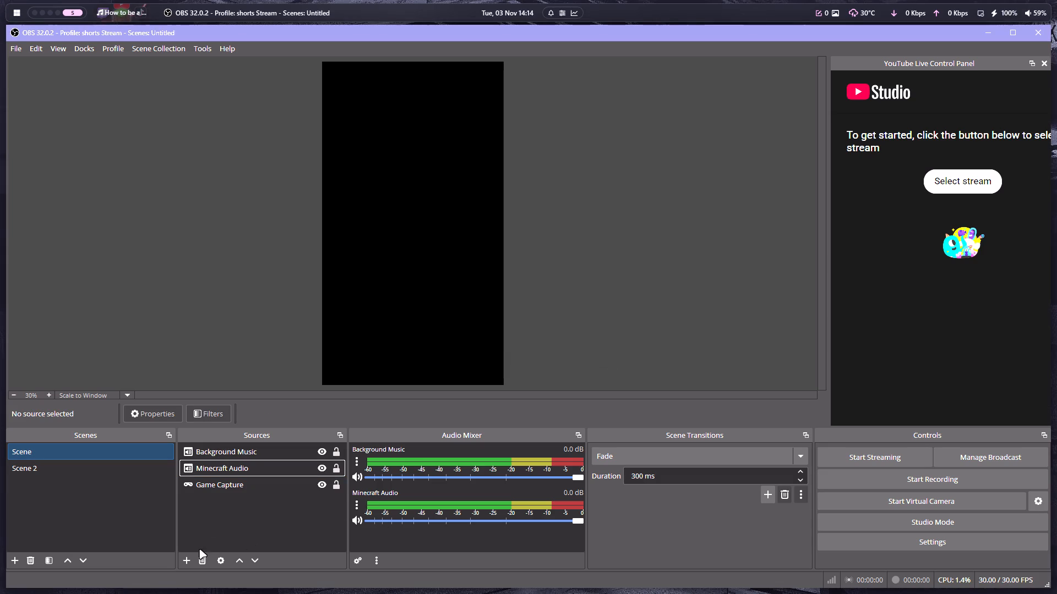
Add a new Image source named "stream ovarlay" to the scene.
click(188, 555)
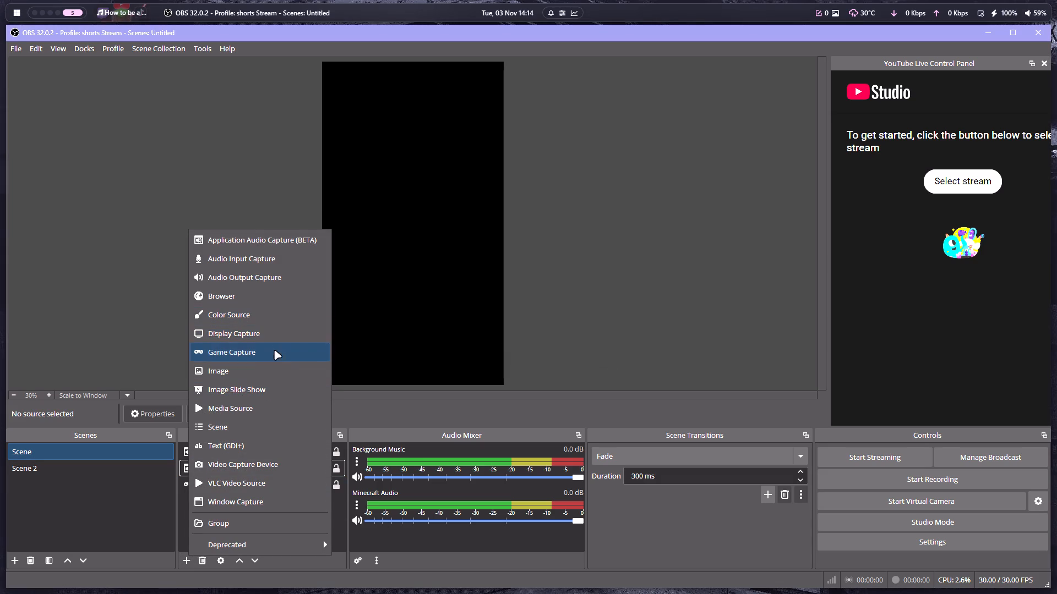
click(265, 370)
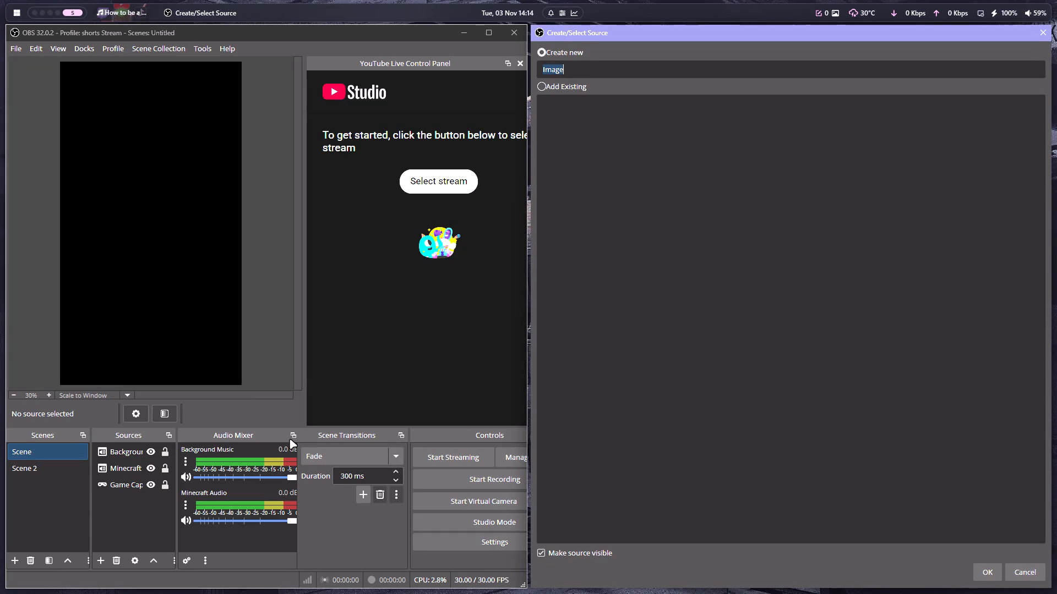
key(BackSpace)
text(strea)
text(m lo)
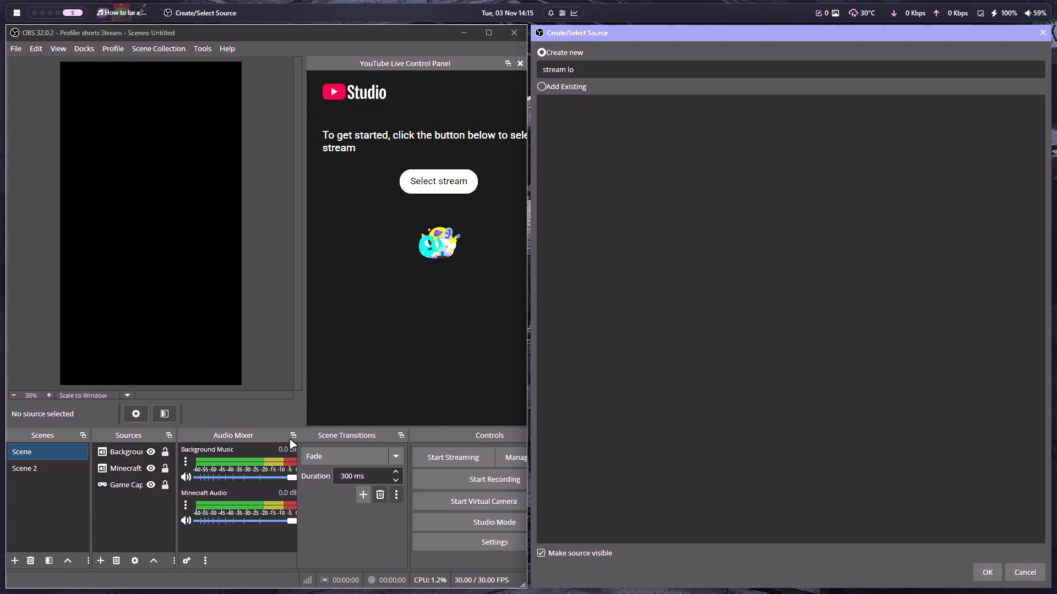
key(BackSpace)
key(BackSpace)
text(ovar)
text(lay)
click(984, 568)
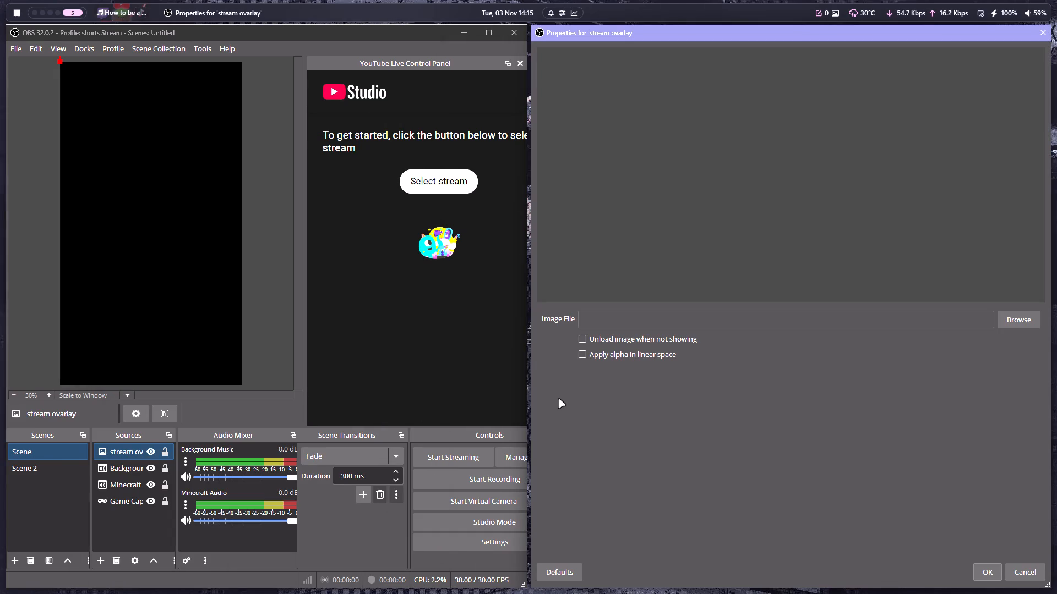
Set the source's image file to "template v3.png" from the Live Stream folder and accept its properties.
click(1027, 320)
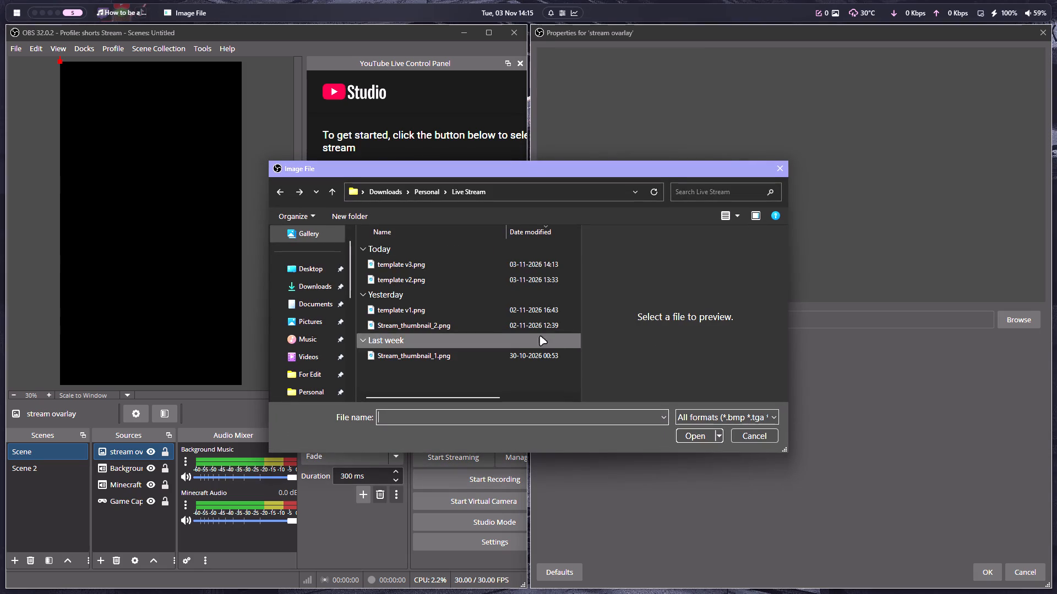
click(379, 261)
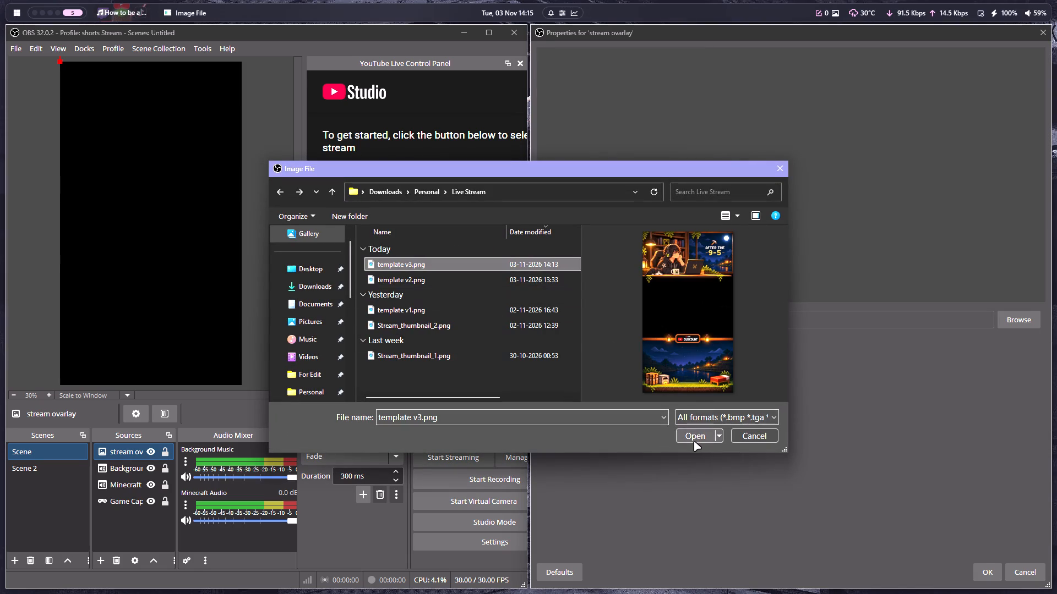
click(699, 435)
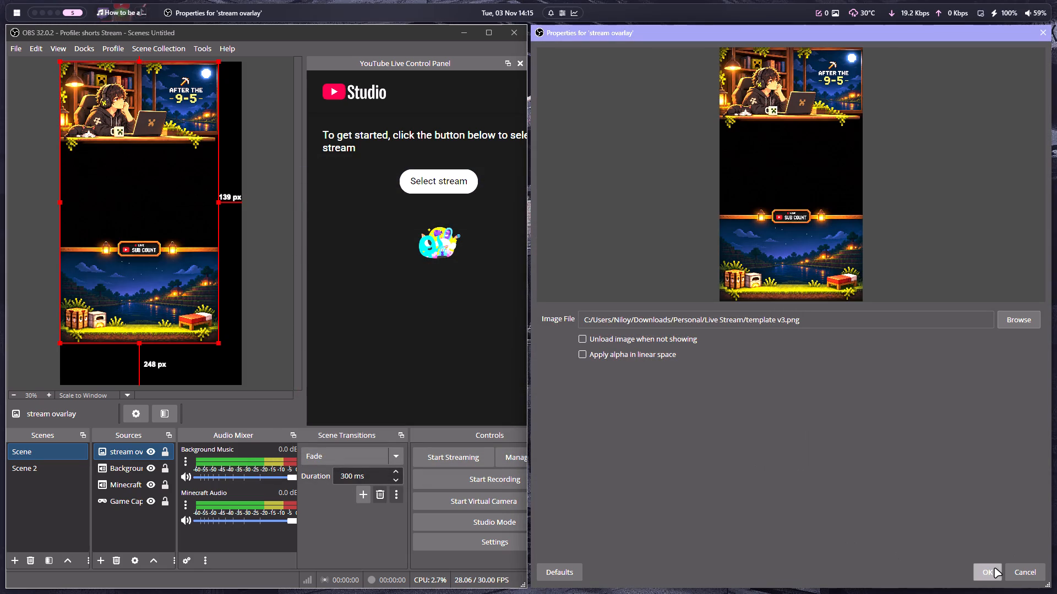
click(993, 568)
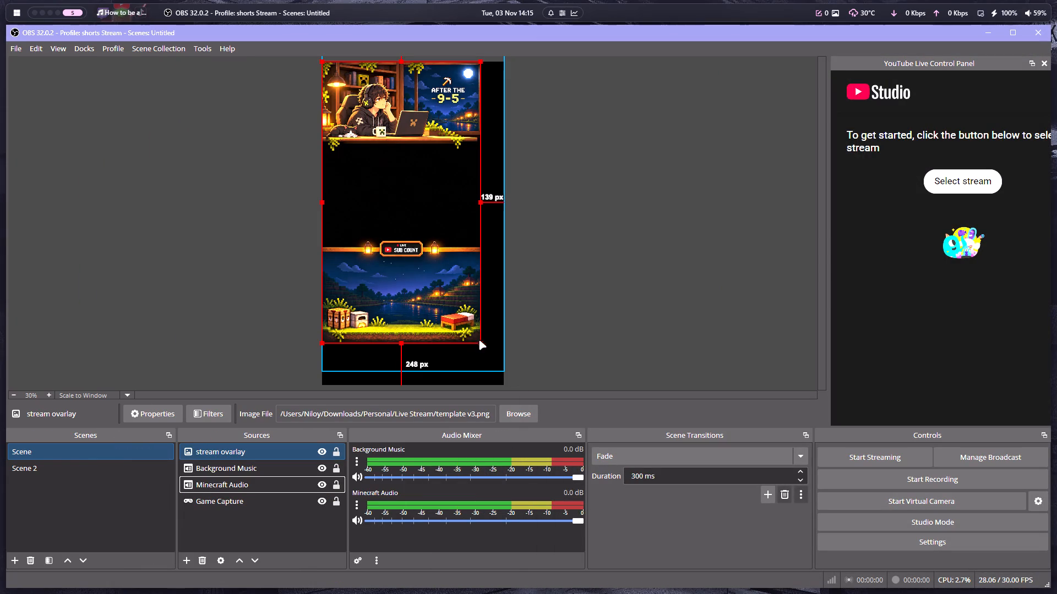
Scale the overlay image from its lower corner until it fills the vertical canvas.
drag(481, 343, 501, 378)
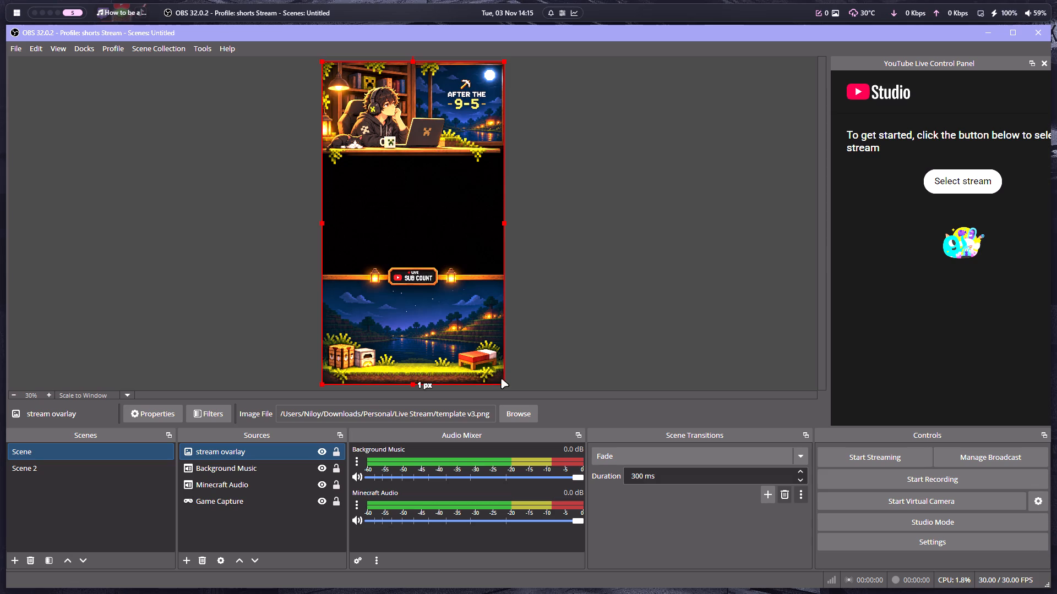
Add a new Browser source named "sub-count" to the scene.
click(187, 557)
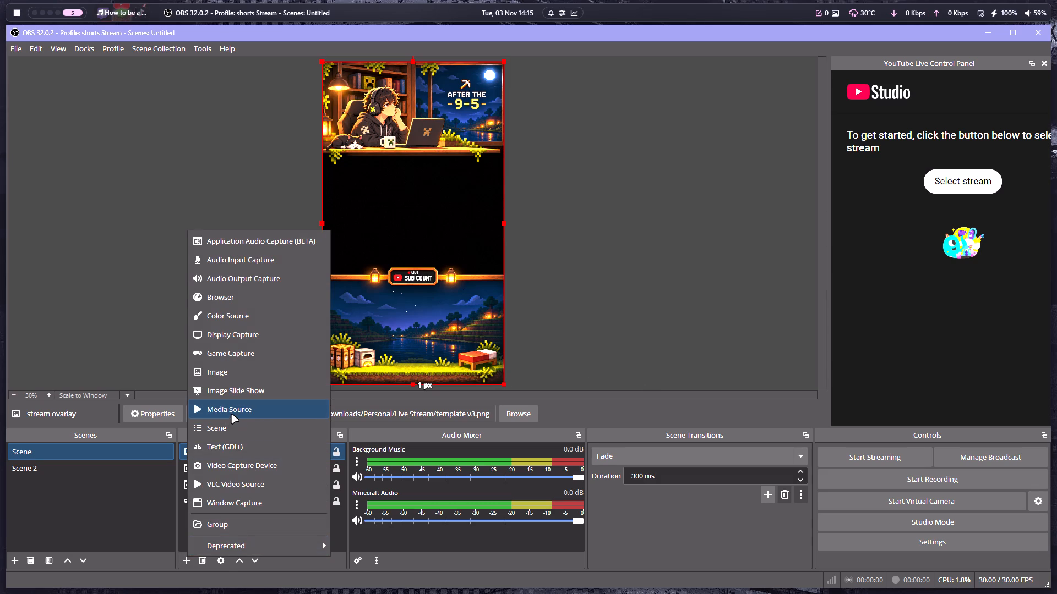
click(241, 291)
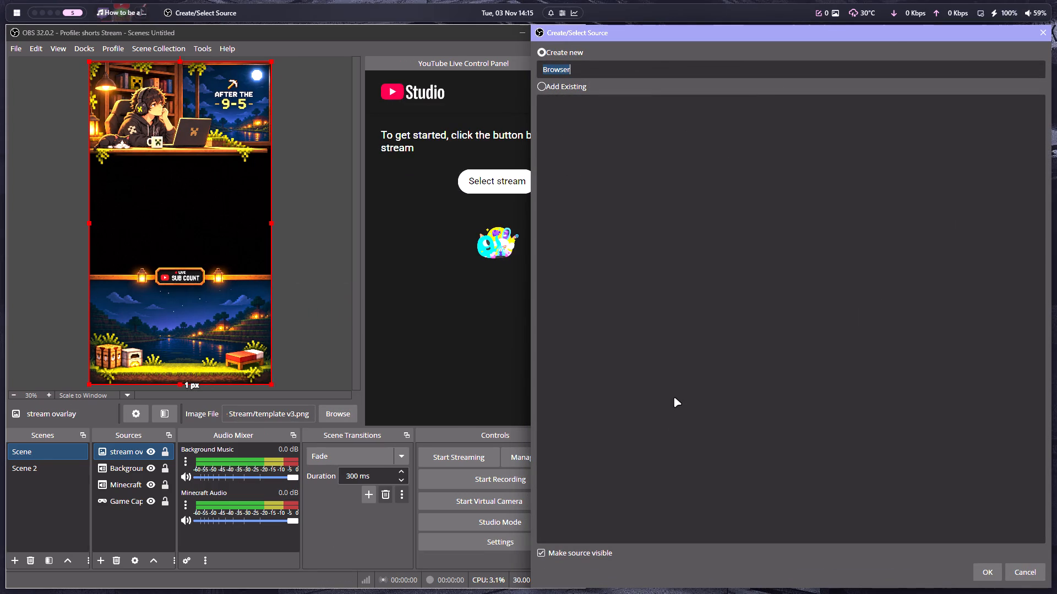
key(BackSpace)
text(sub)
text(-cou)
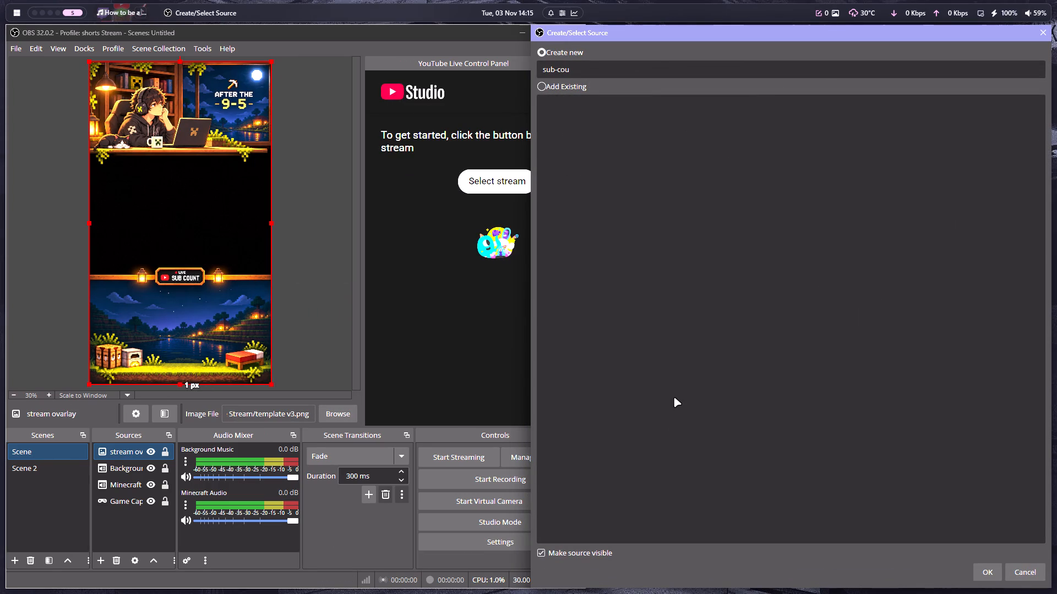
text(nt)
click(990, 572)
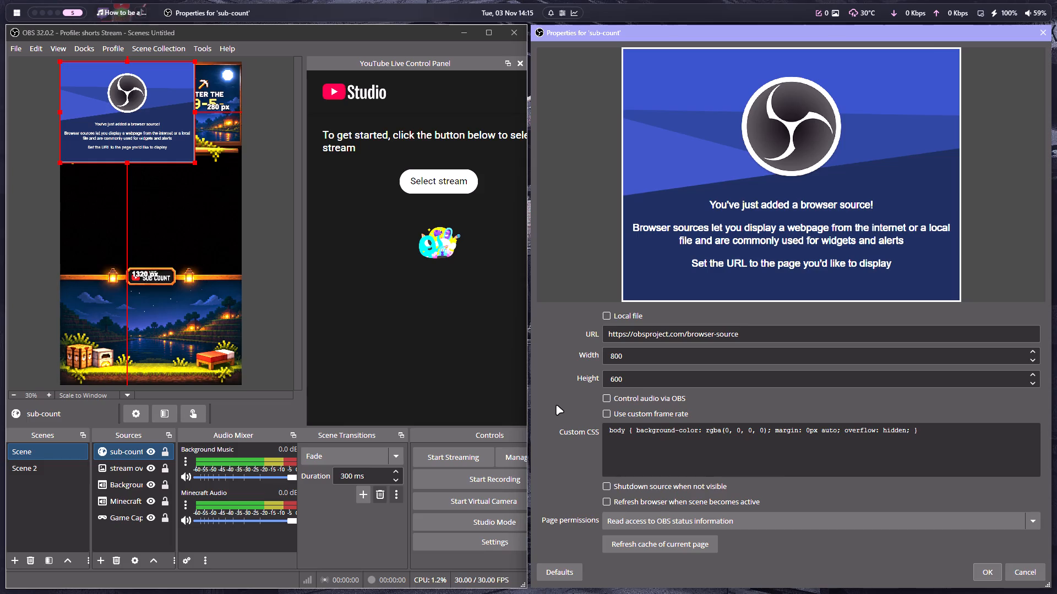
key(alt+1)
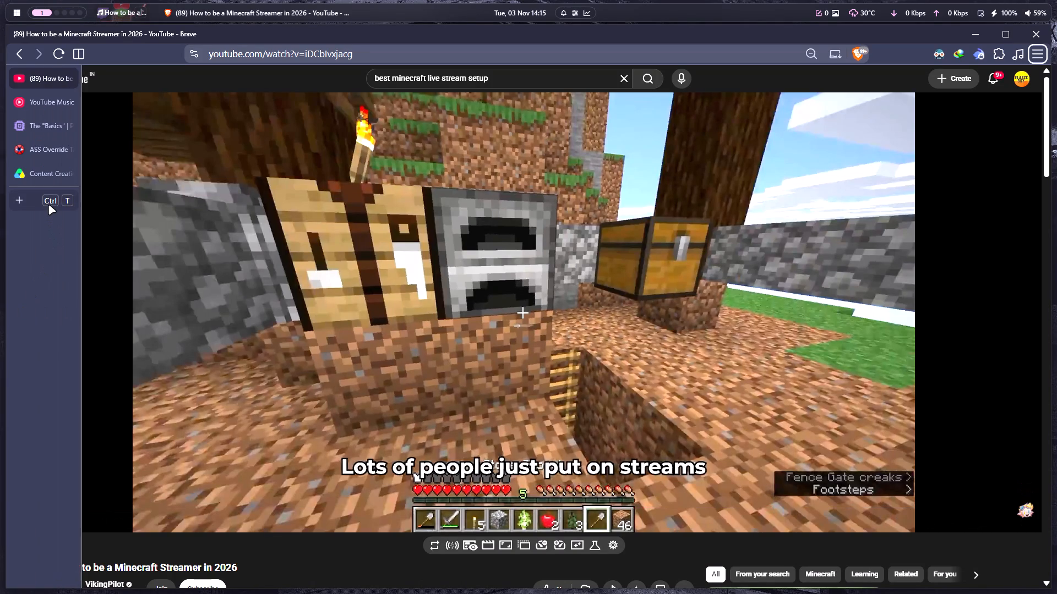
click(1025, 75)
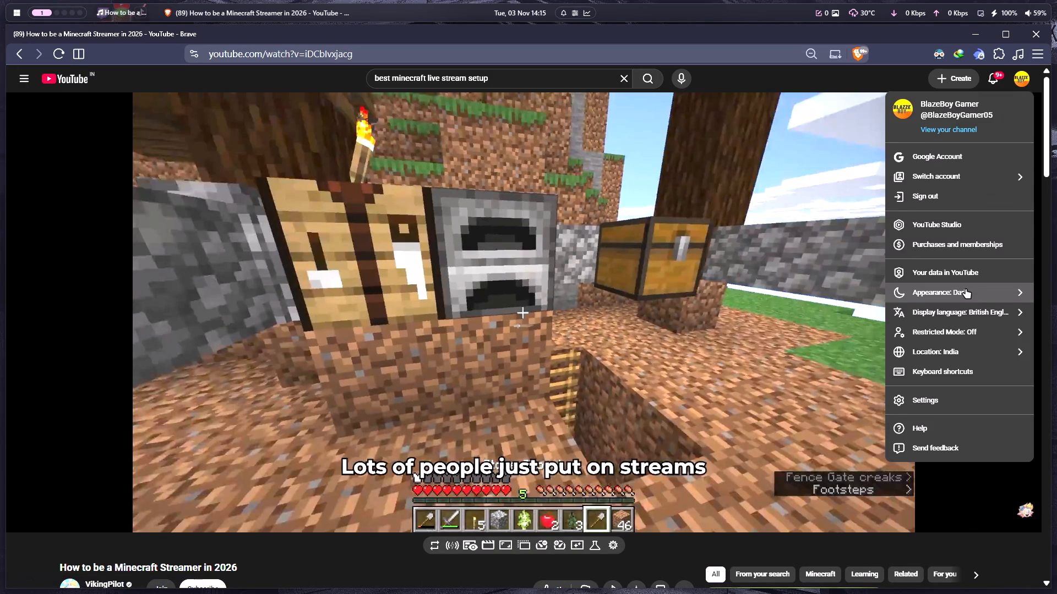
click(958, 232)
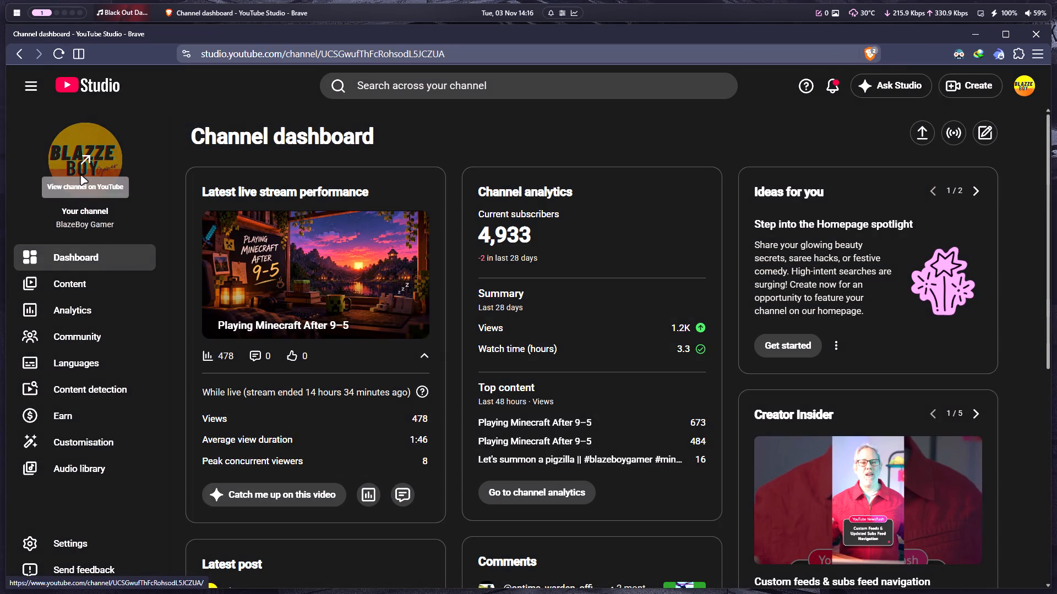
click(81, 258)
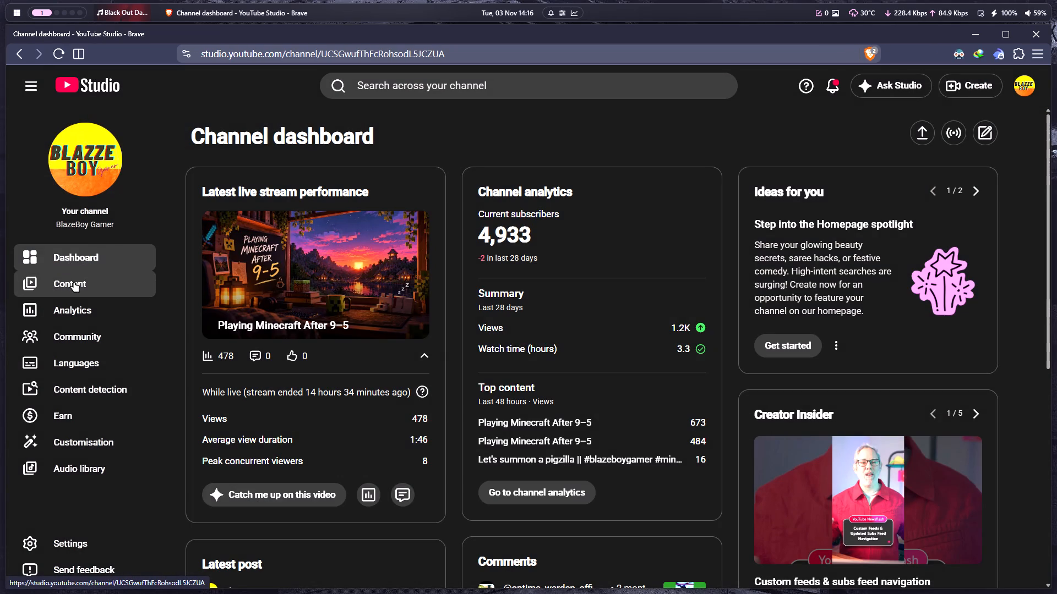
click(73, 283)
click(72, 311)
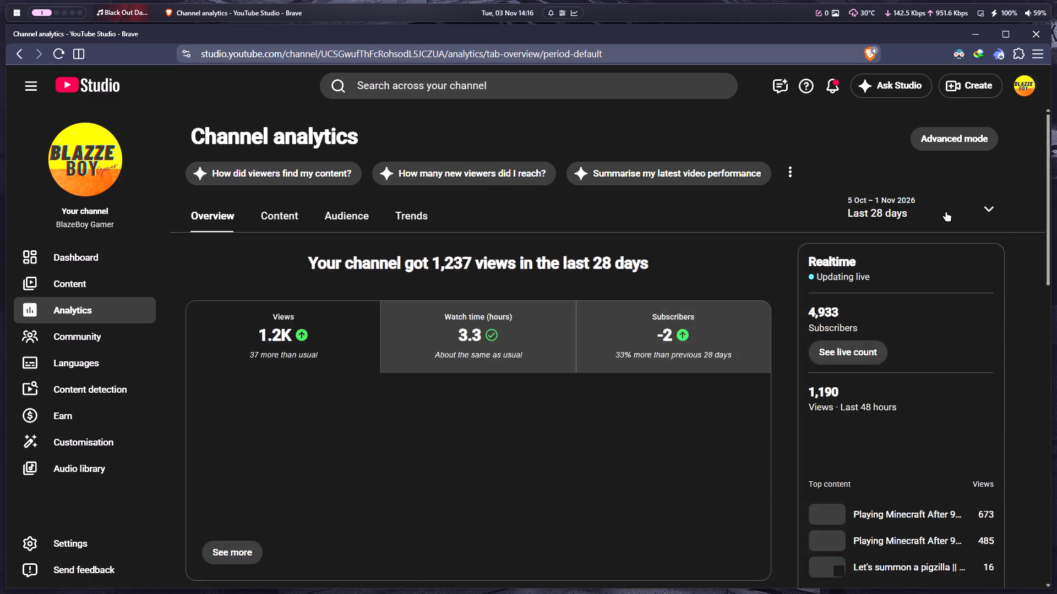
click(830, 258)
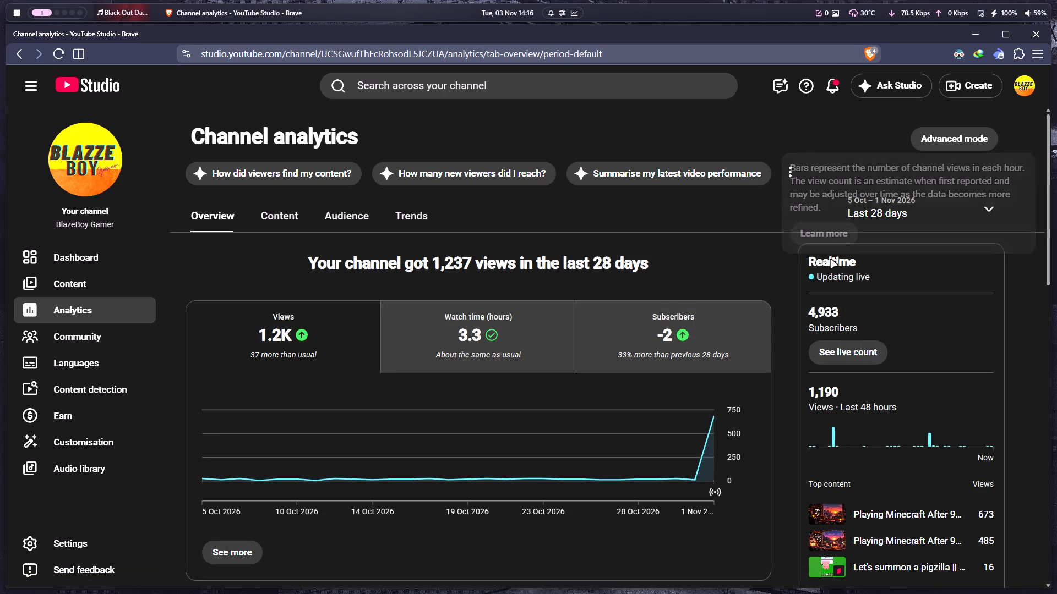
click(841, 355)
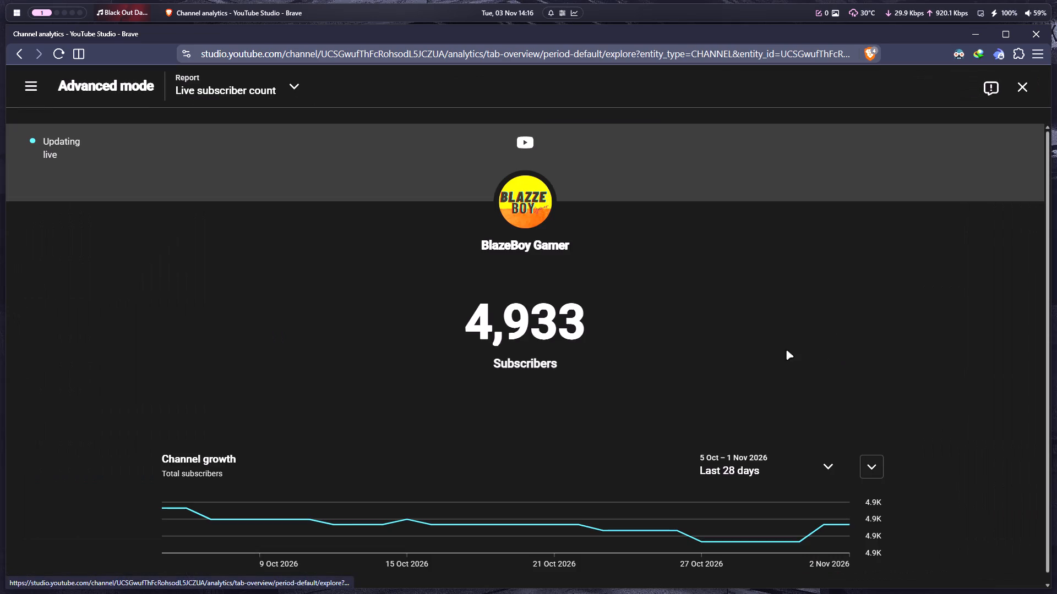
drag(607, 311, 373, 322)
click(685, 315)
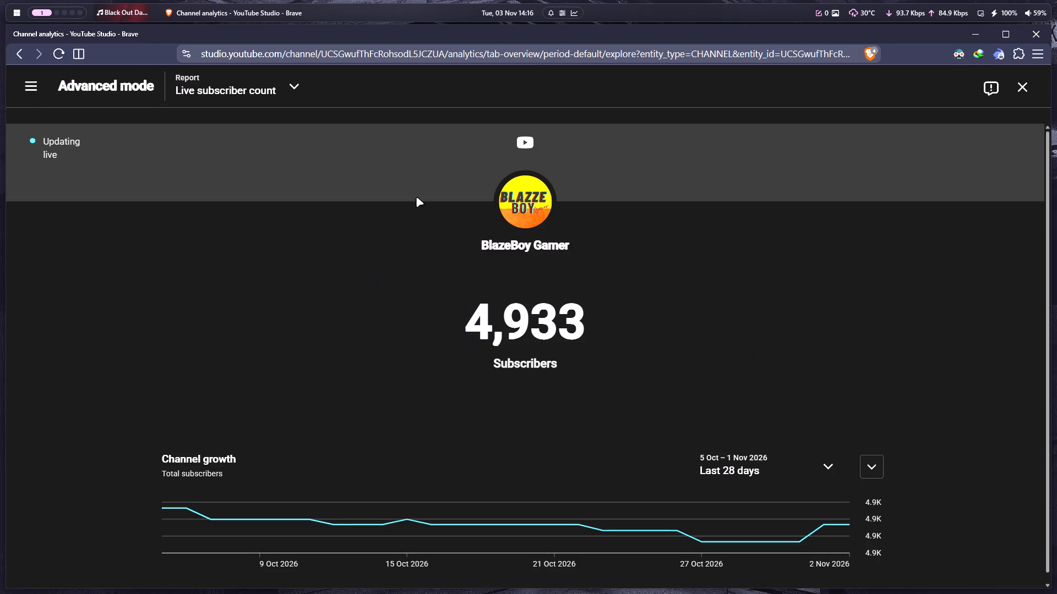
triple_click(535, 57)
key(ctrl+c)
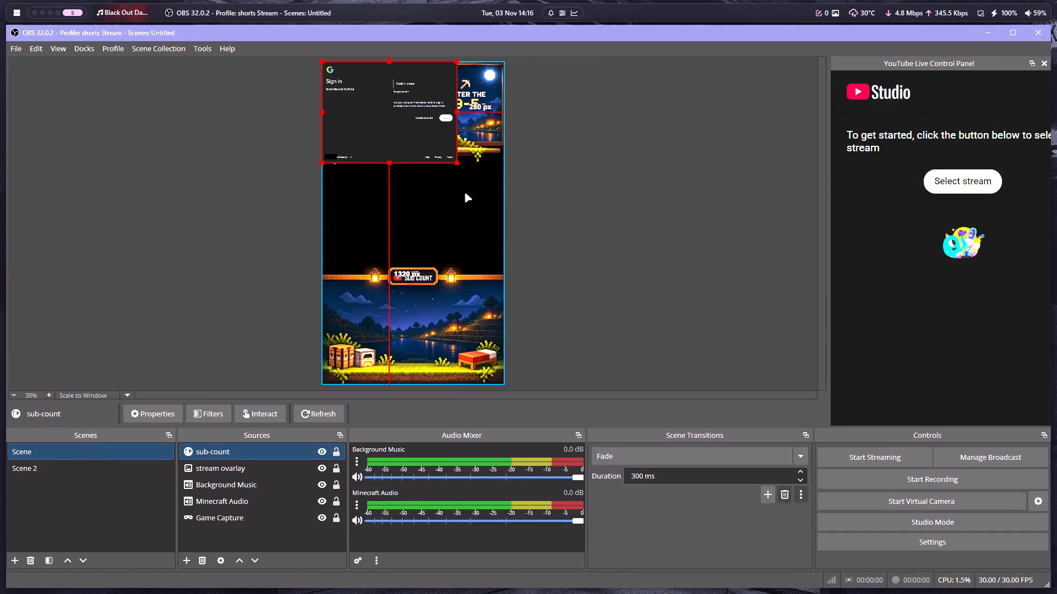
Select the sub-count browser source for interaction with its web page.
right_click(242, 452)
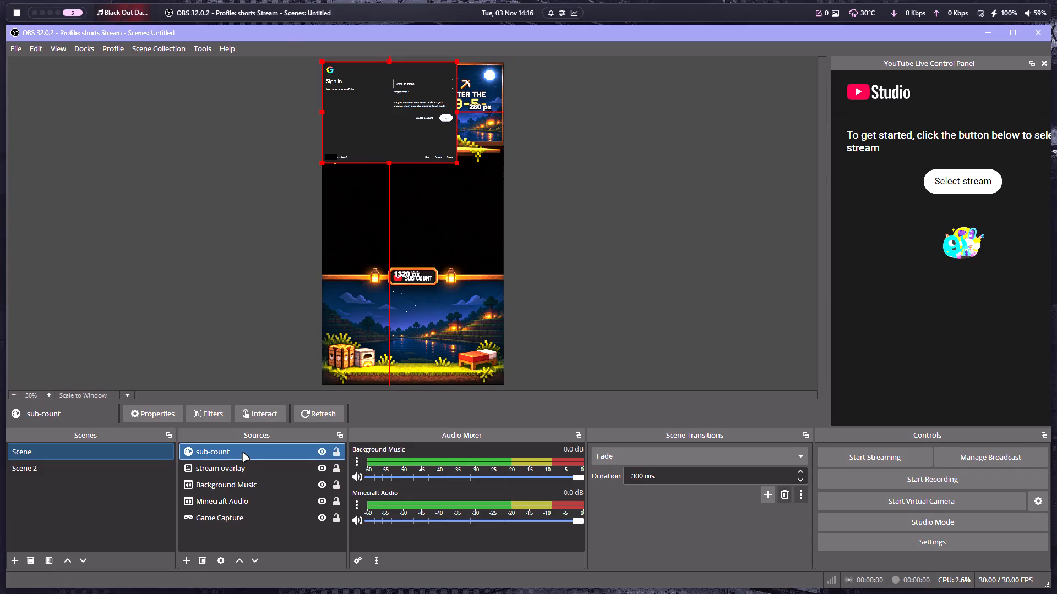
click(228, 452)
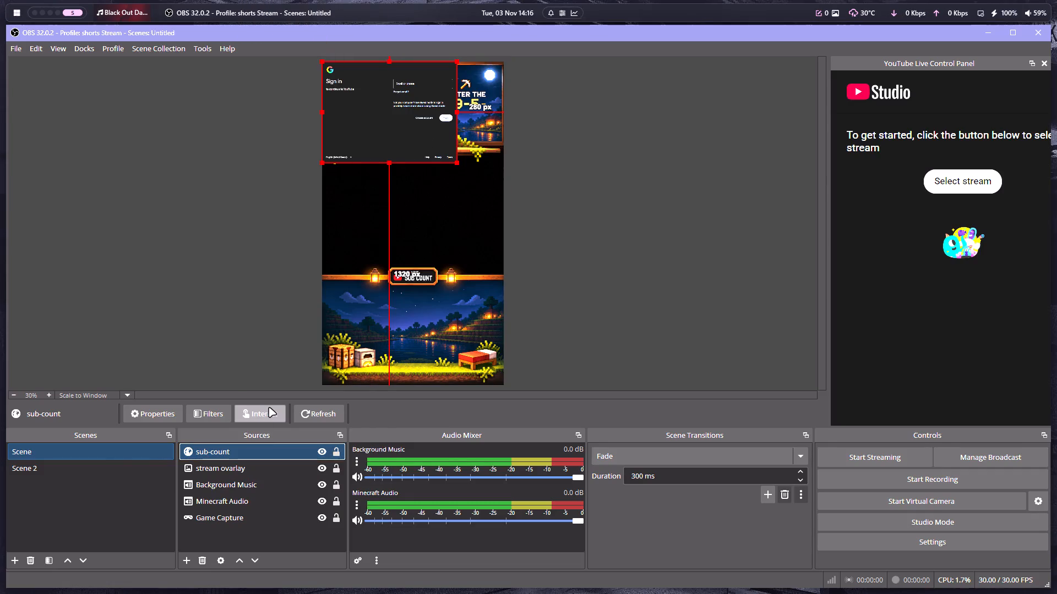
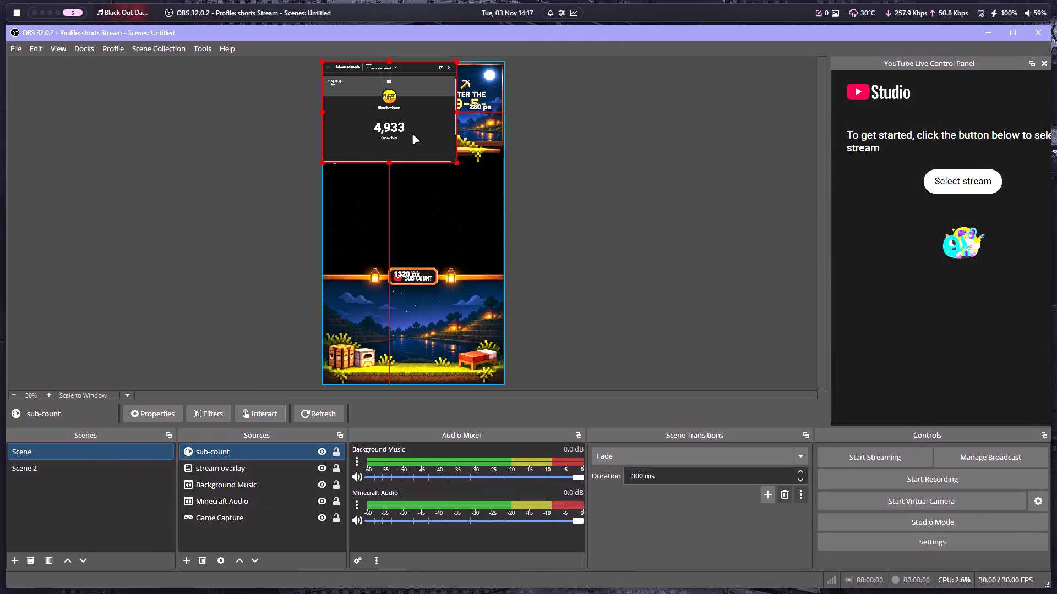
Move the sub-count source down onto the overlay's sub-count sign and crop all four sides to only the subscriber number.
drag(412, 134, 434, 288)
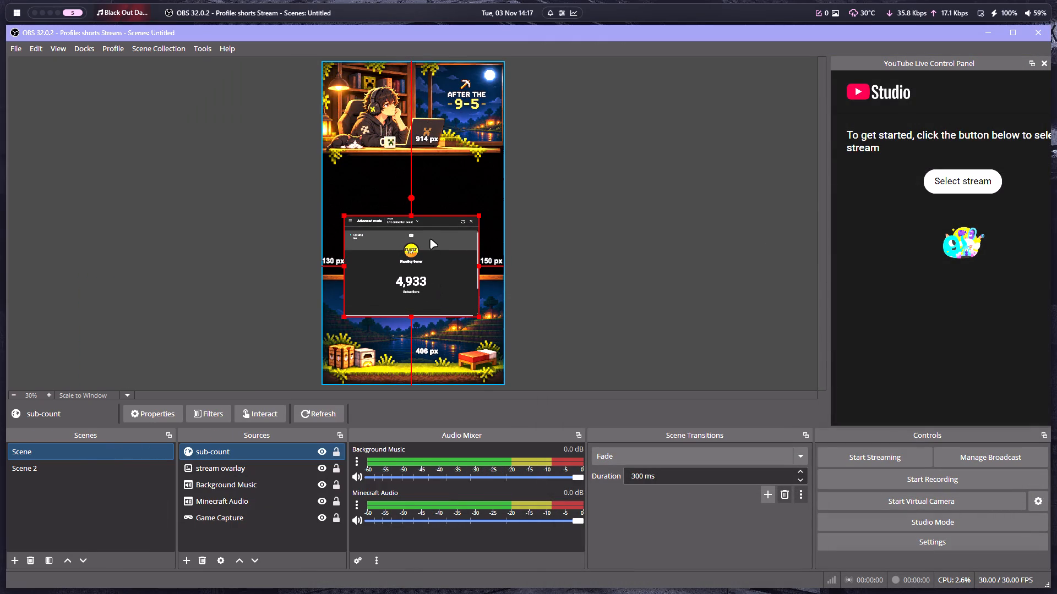
alt+drag(411, 216, 413, 222)
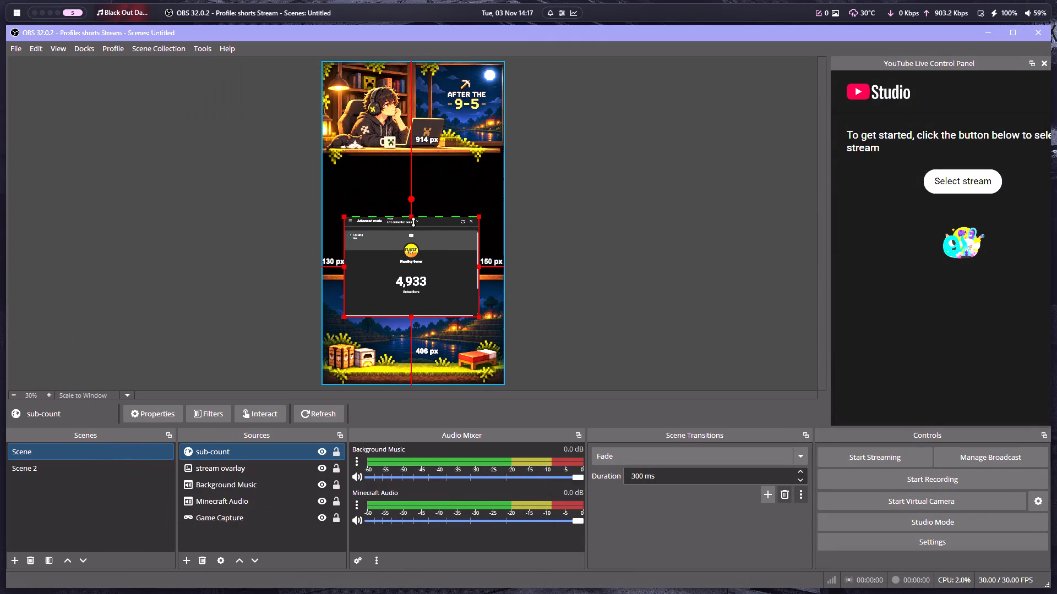
alt+drag(413, 222, 413, 272)
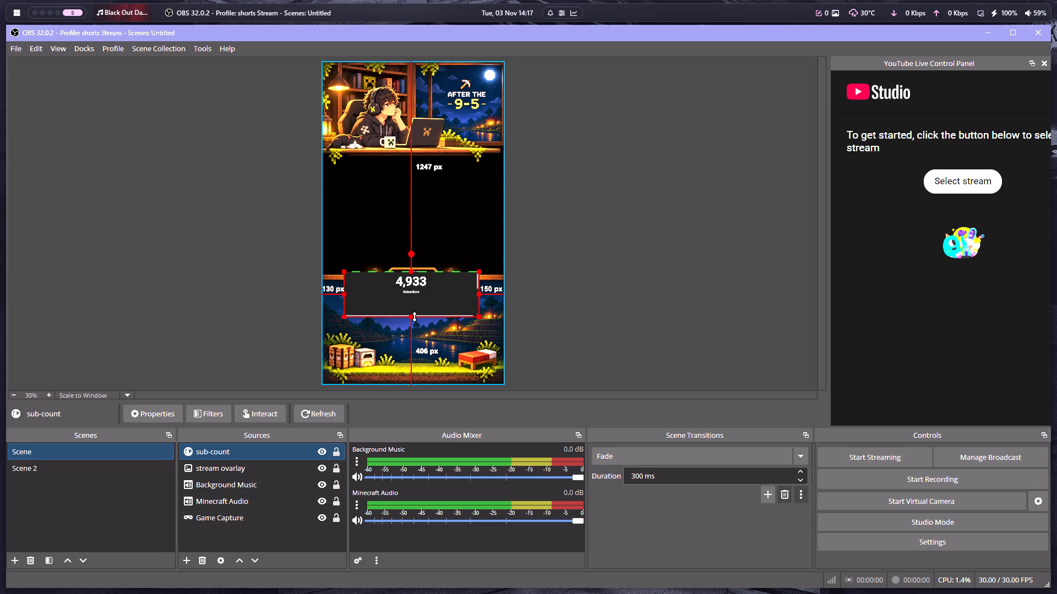
alt+drag(415, 317, 415, 290)
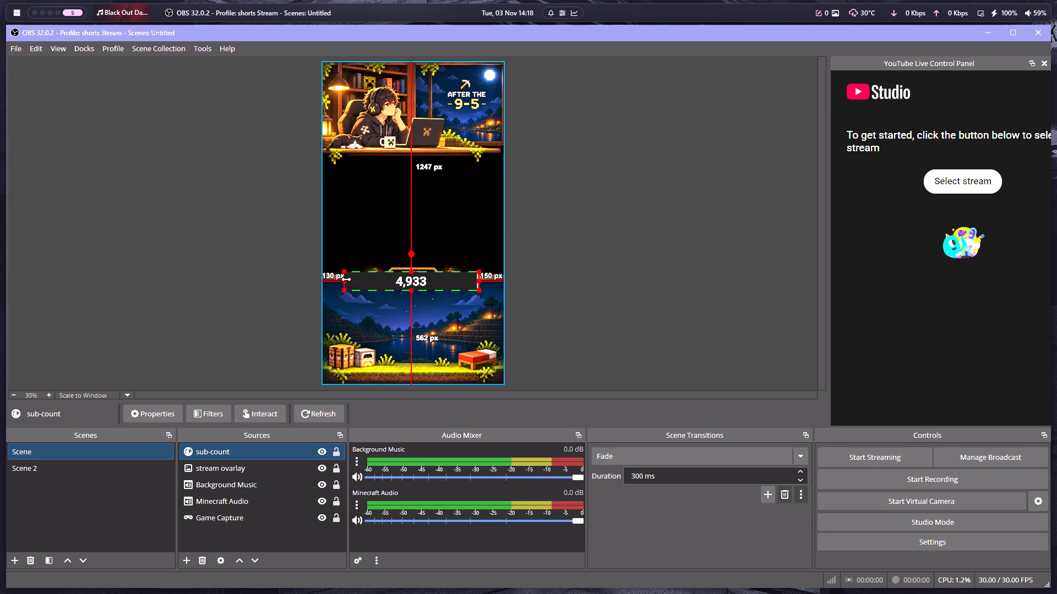
alt+drag(346, 279, 391, 279)
alt+drag(478, 282, 444, 282)
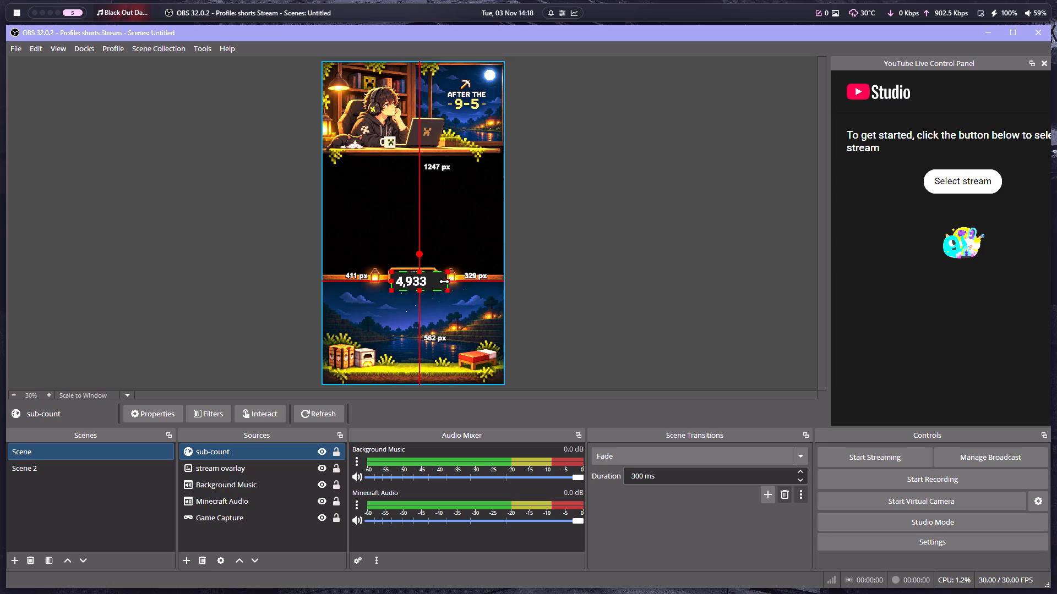
alt+drag(444, 282, 434, 282)
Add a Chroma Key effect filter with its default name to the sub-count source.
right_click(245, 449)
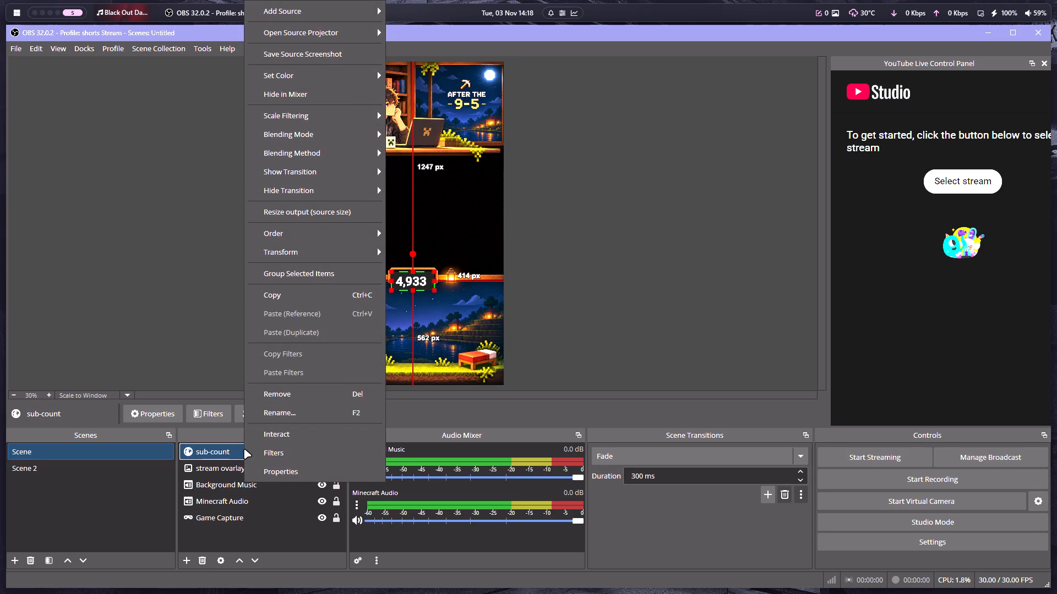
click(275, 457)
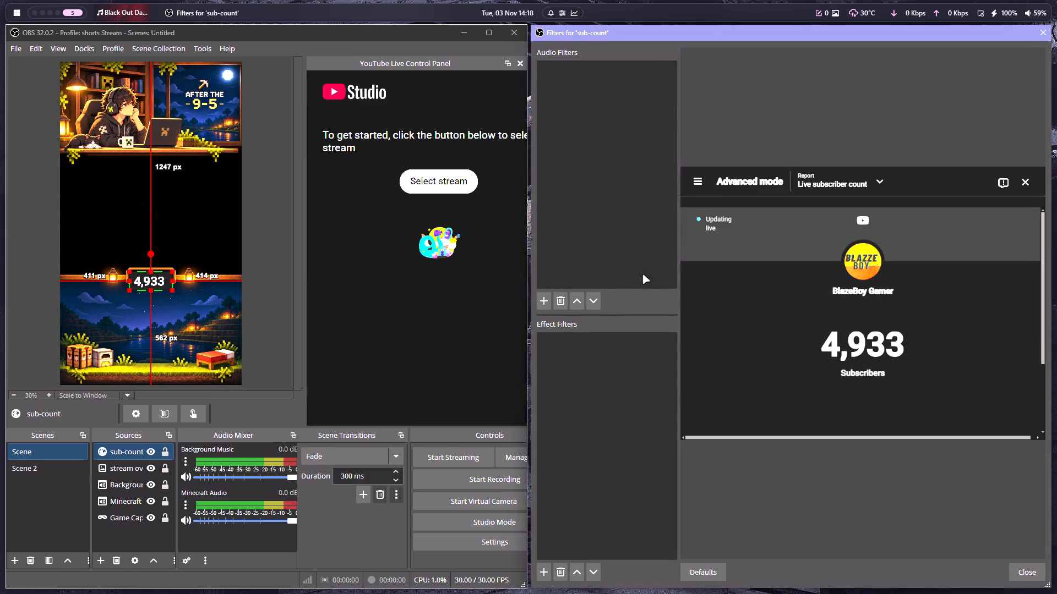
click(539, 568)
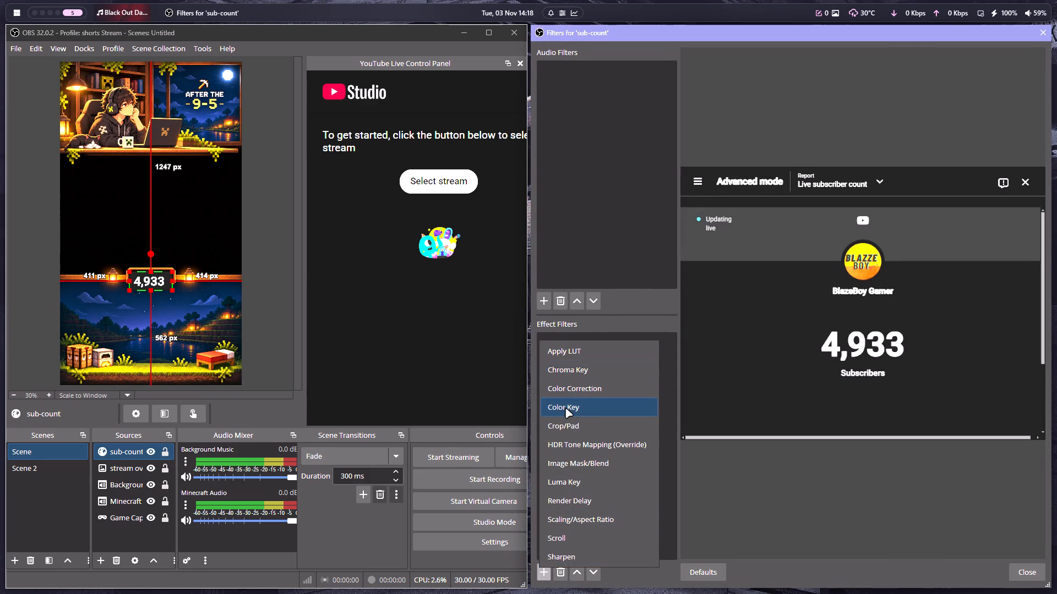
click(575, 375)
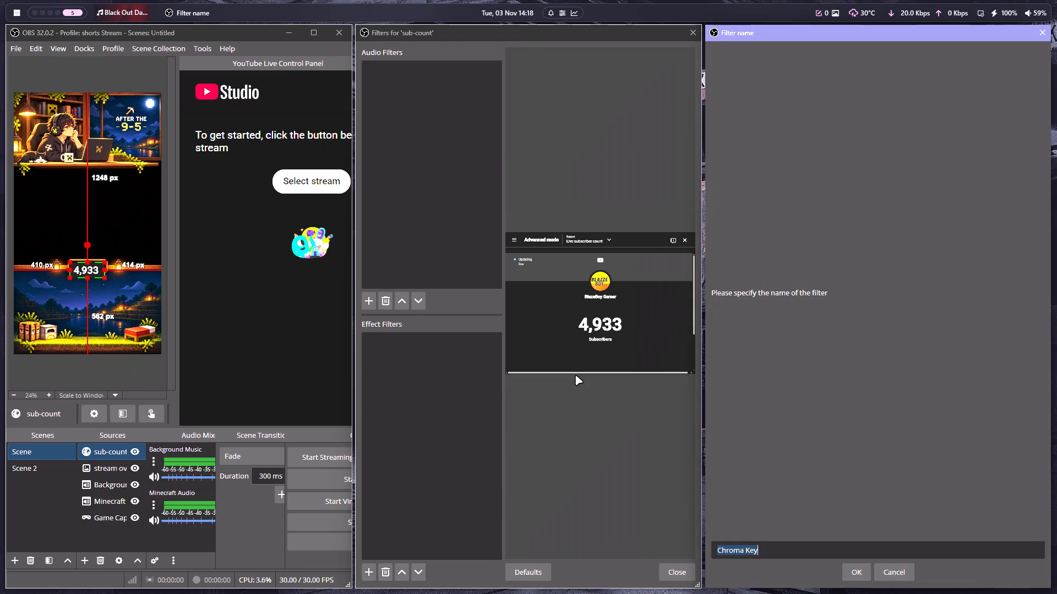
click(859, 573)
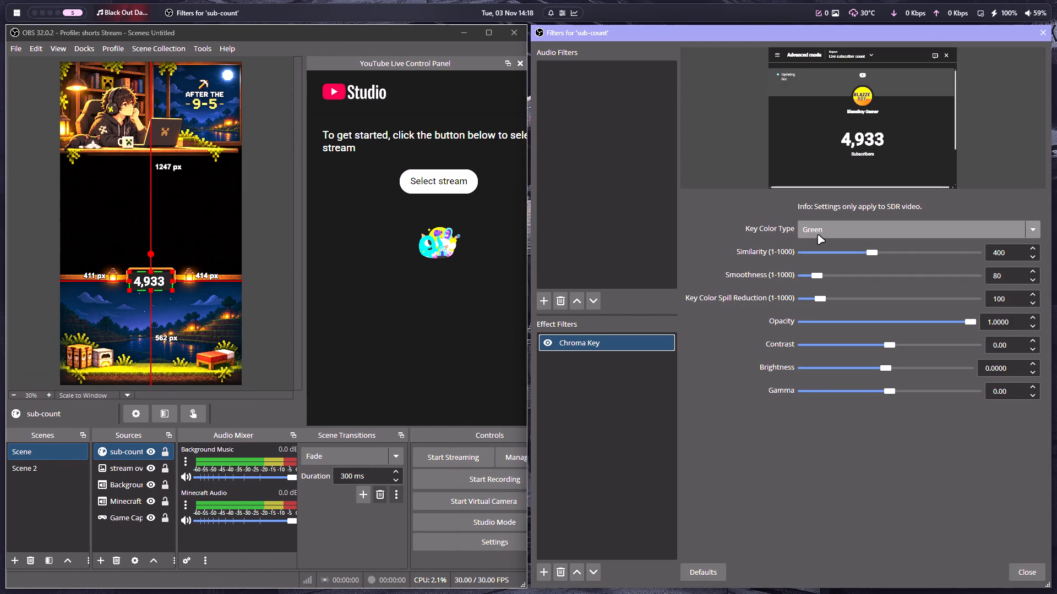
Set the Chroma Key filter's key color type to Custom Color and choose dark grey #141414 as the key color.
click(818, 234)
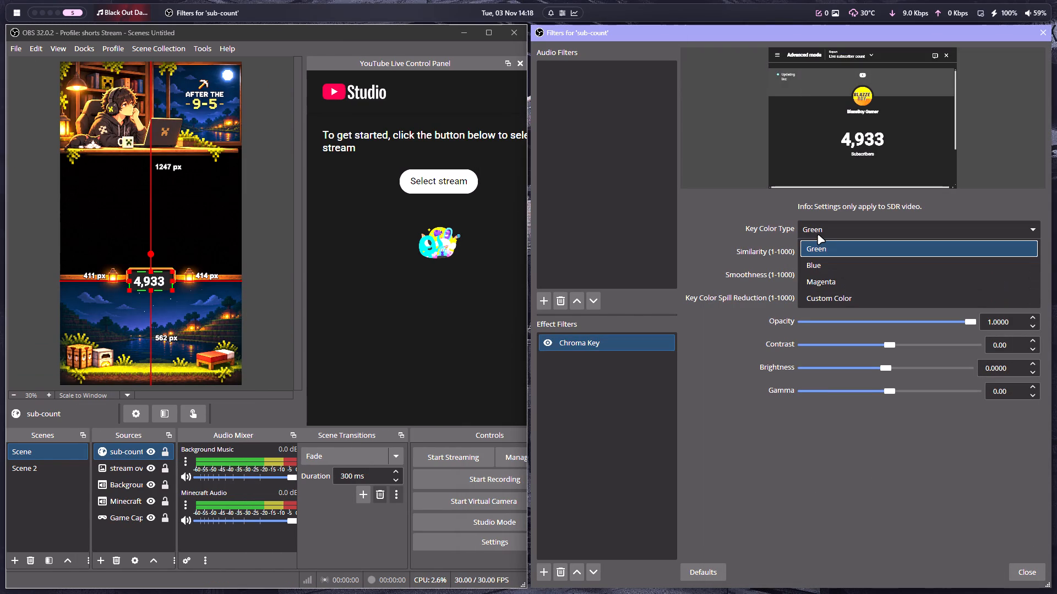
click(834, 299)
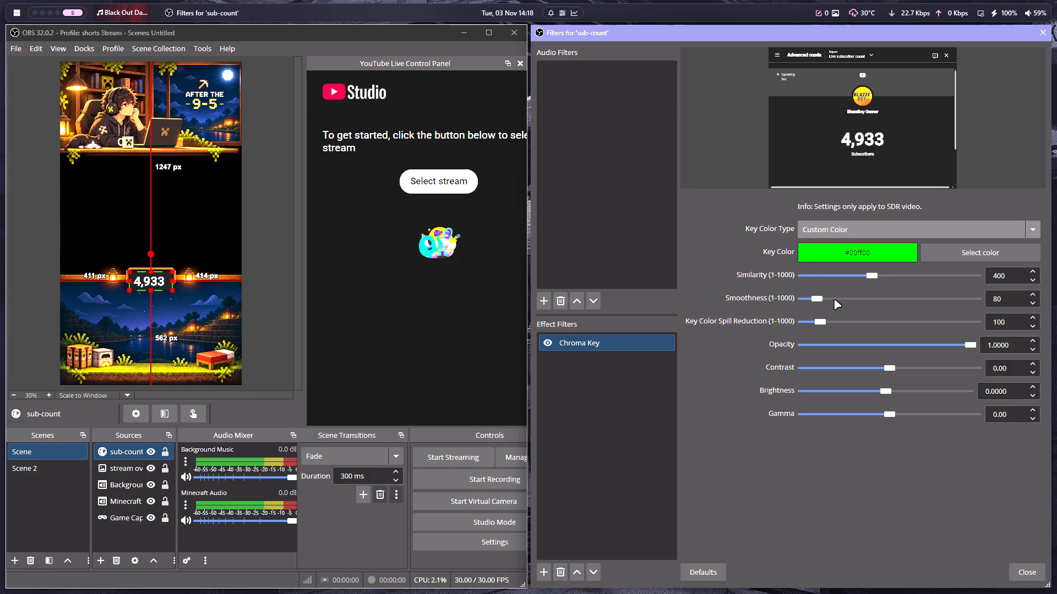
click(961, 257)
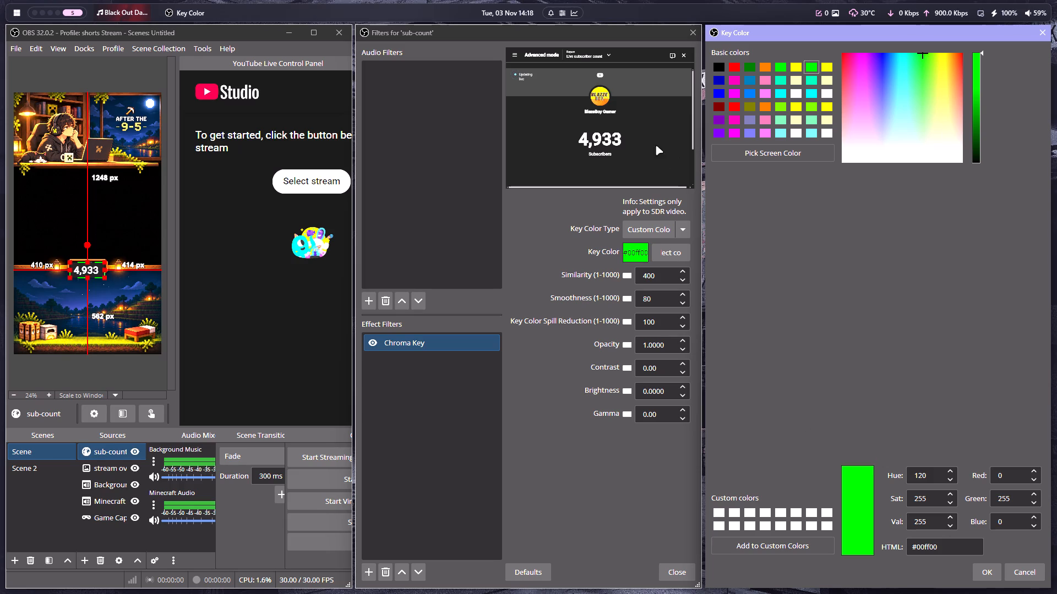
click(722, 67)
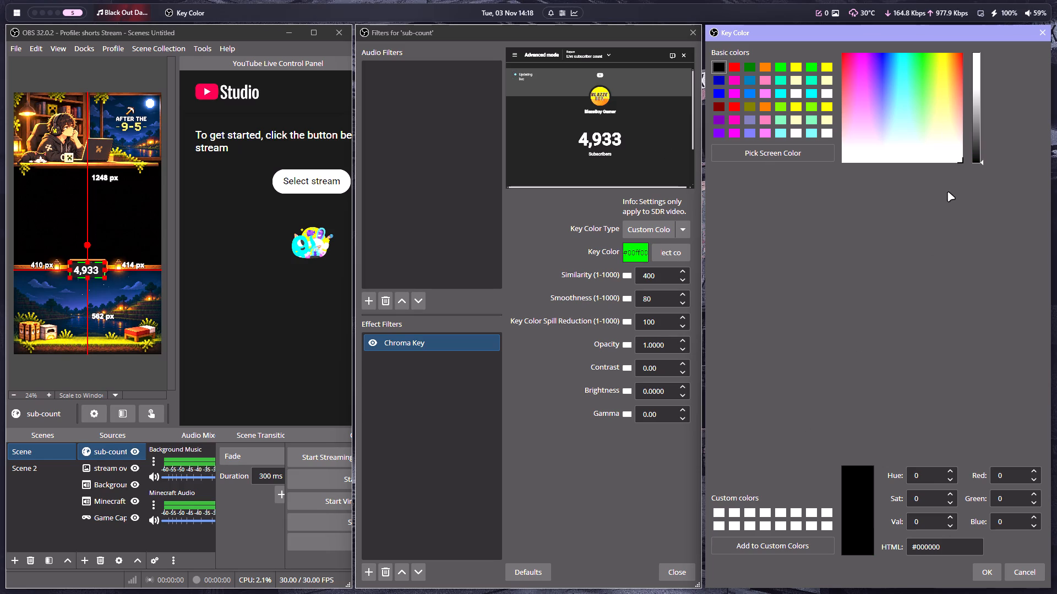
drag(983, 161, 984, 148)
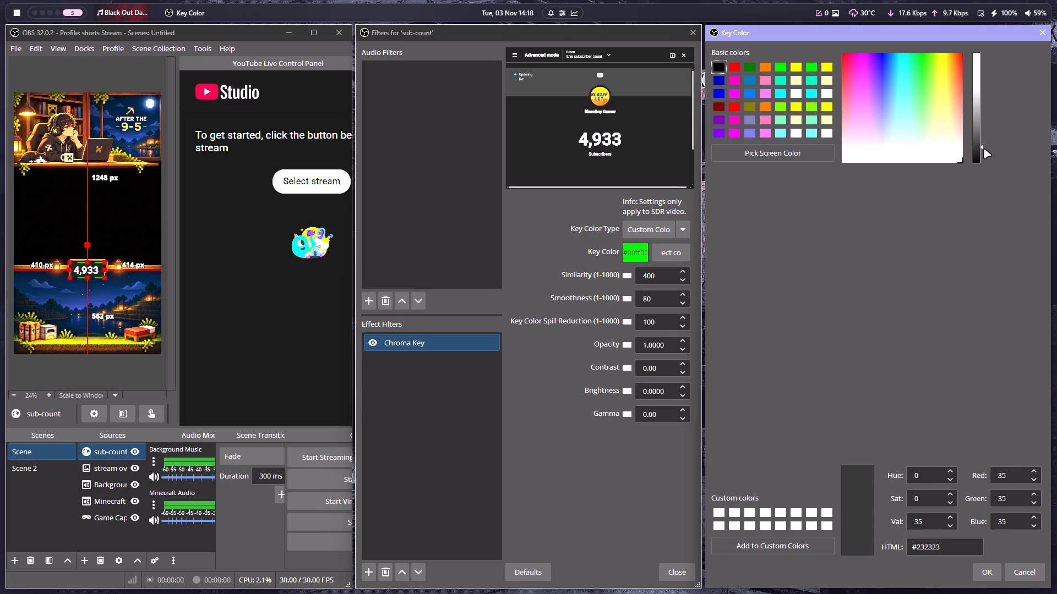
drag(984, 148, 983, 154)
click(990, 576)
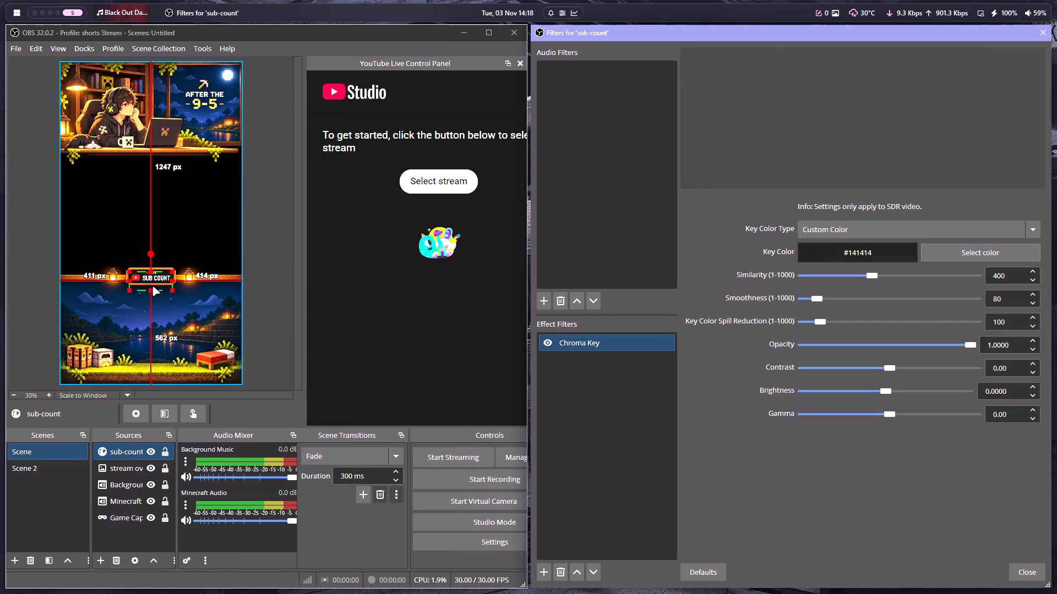
Move the sub-count source below the overlay's sub-count sign, about 1606 px from the canvas top and 451 px from its left edge.
drag(151, 280, 147, 337)
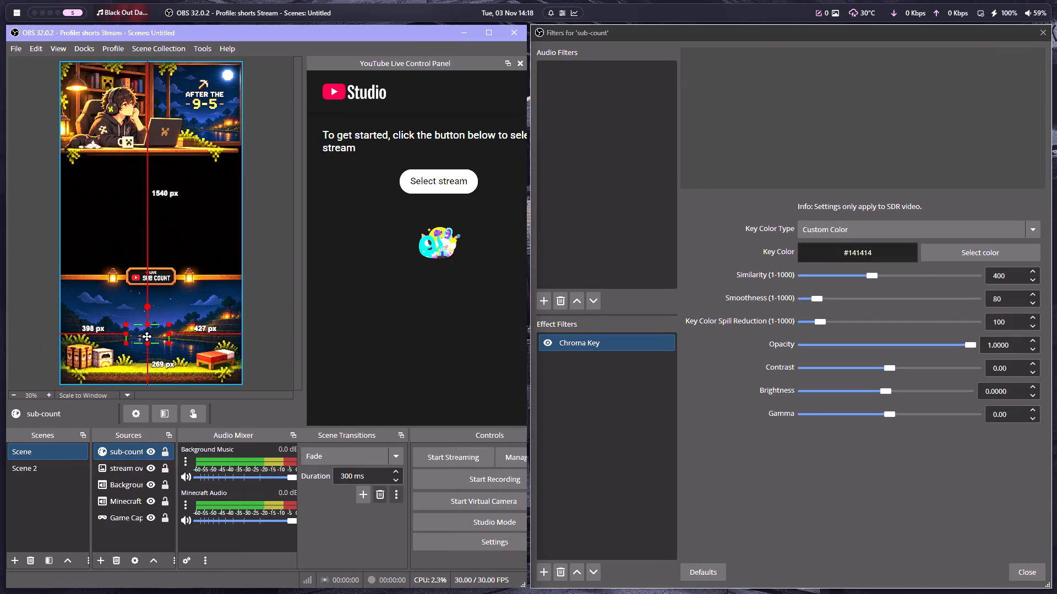
drag(147, 337, 158, 341)
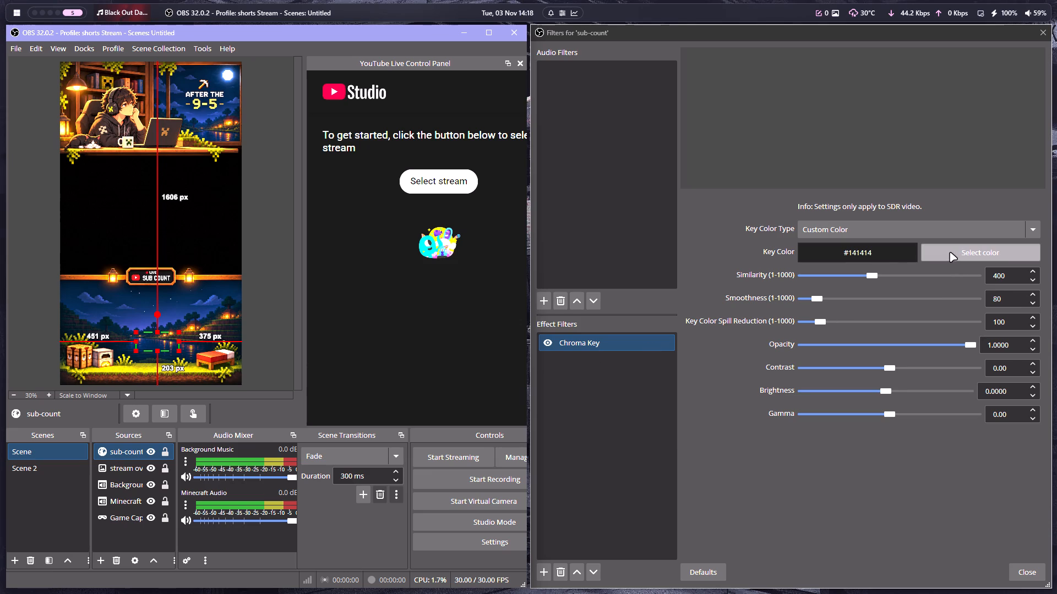
Toggle the Chroma Key filter off and on repeatedly to compare the subscriber number with and without it.
click(549, 342)
click(549, 342)
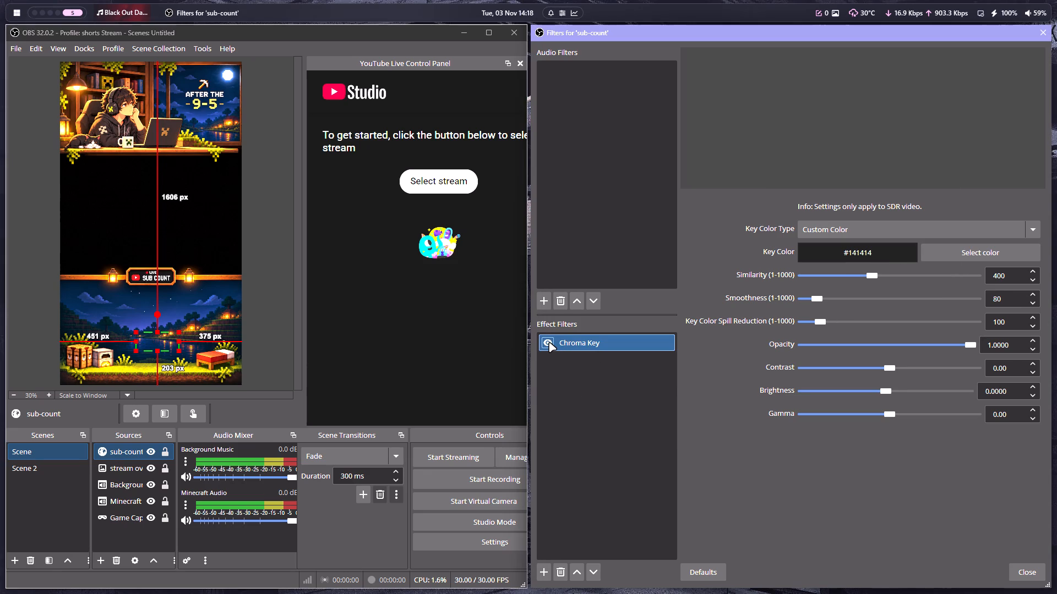
click(549, 342)
click(549, 342)
click(549, 342)
click(549, 342)
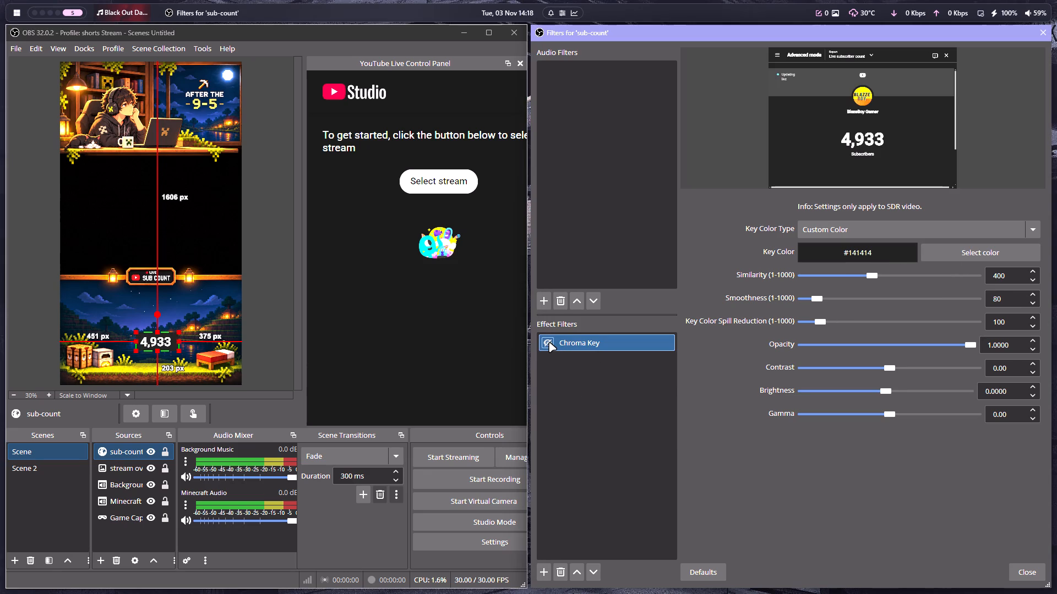
click(549, 342)
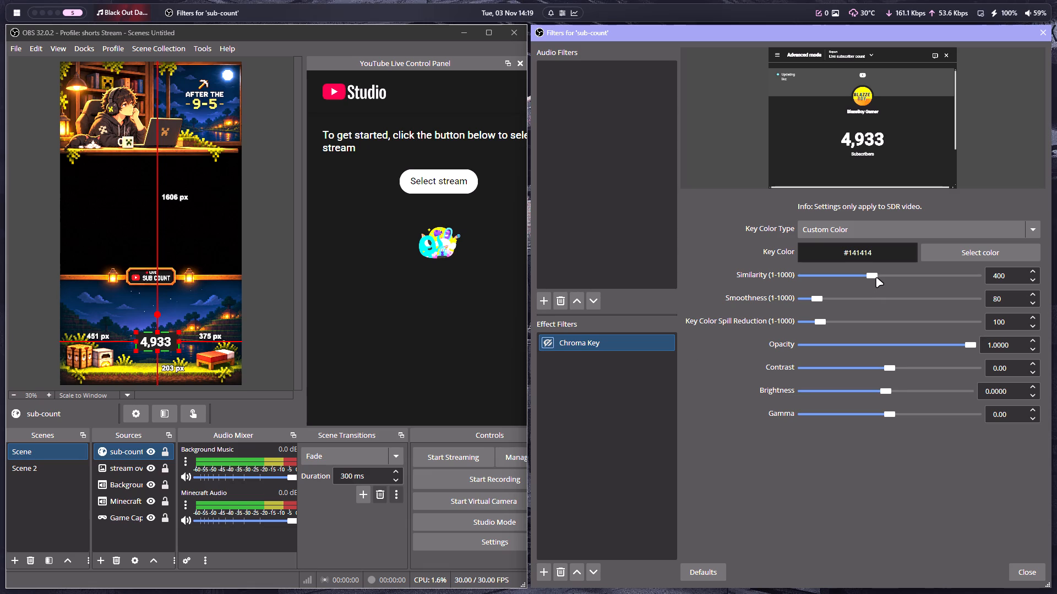
click(541, 342)
click(549, 339)
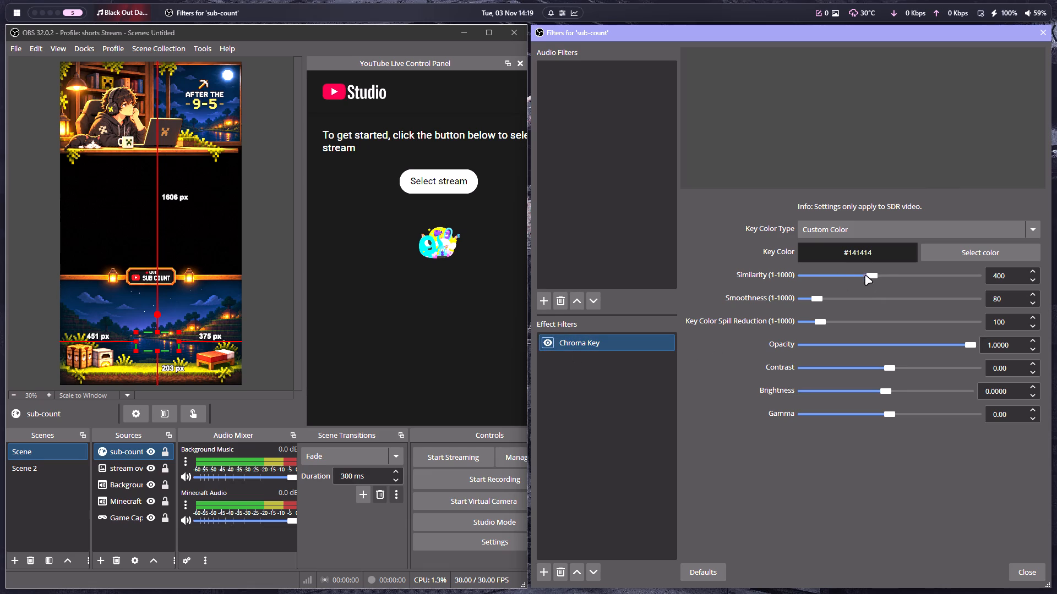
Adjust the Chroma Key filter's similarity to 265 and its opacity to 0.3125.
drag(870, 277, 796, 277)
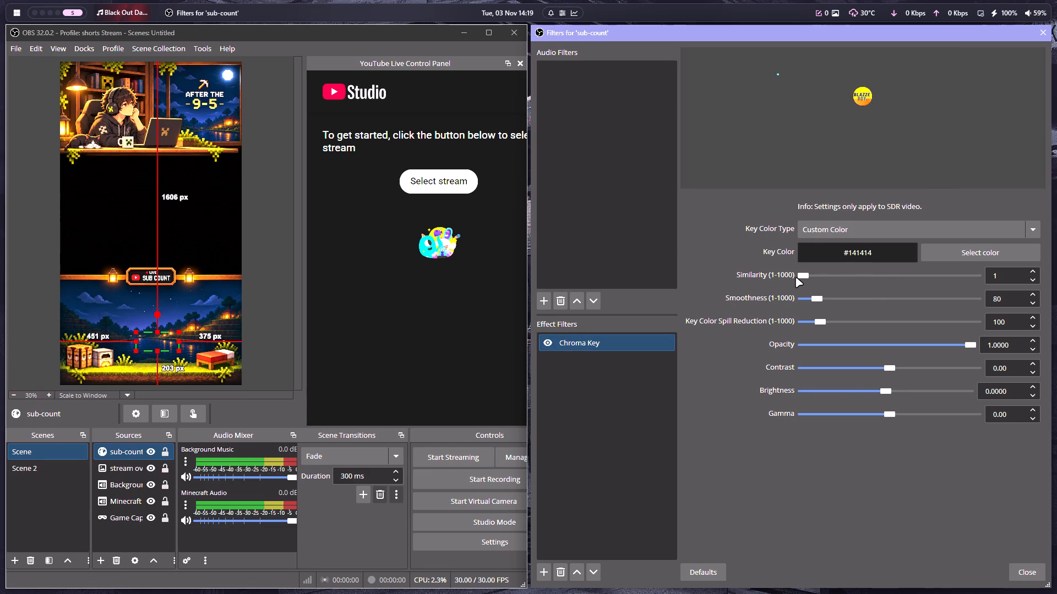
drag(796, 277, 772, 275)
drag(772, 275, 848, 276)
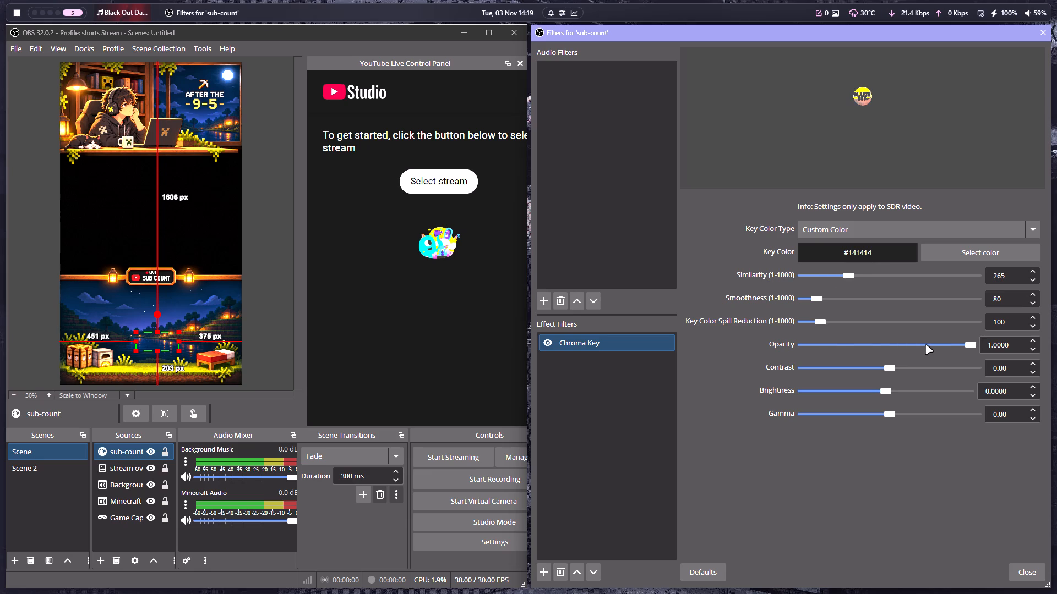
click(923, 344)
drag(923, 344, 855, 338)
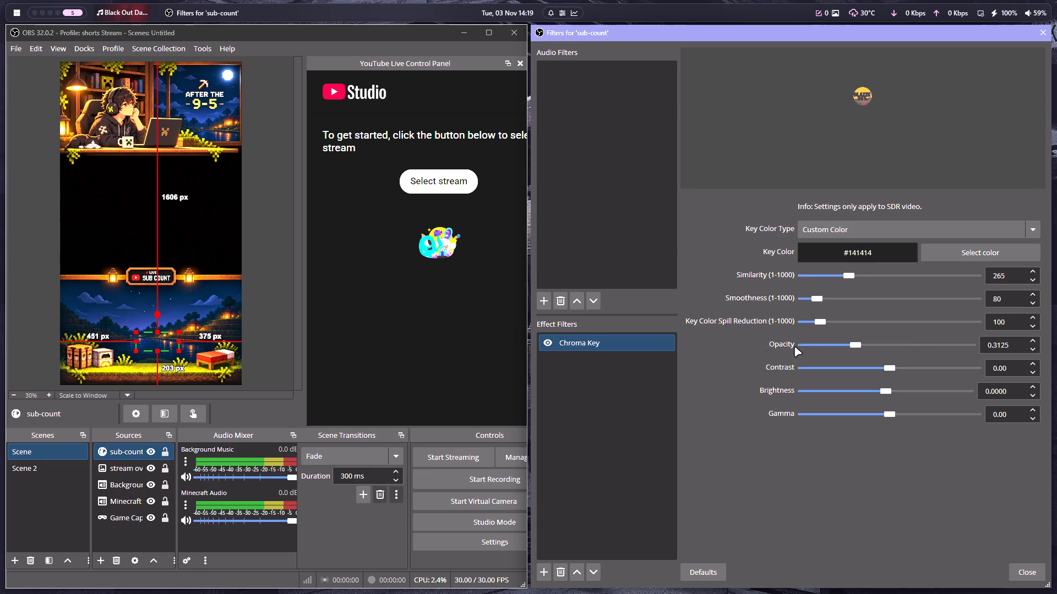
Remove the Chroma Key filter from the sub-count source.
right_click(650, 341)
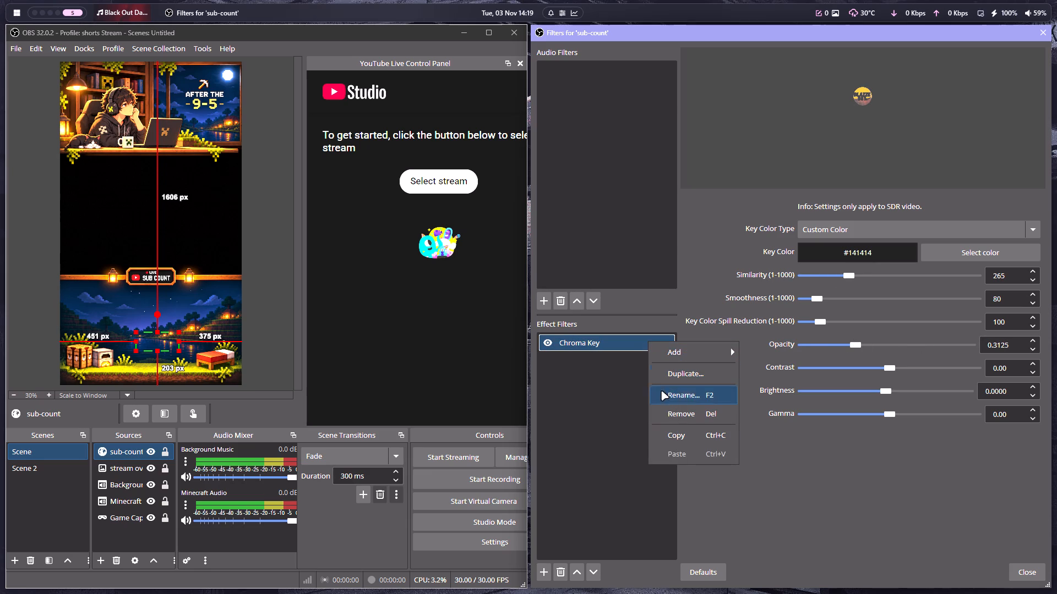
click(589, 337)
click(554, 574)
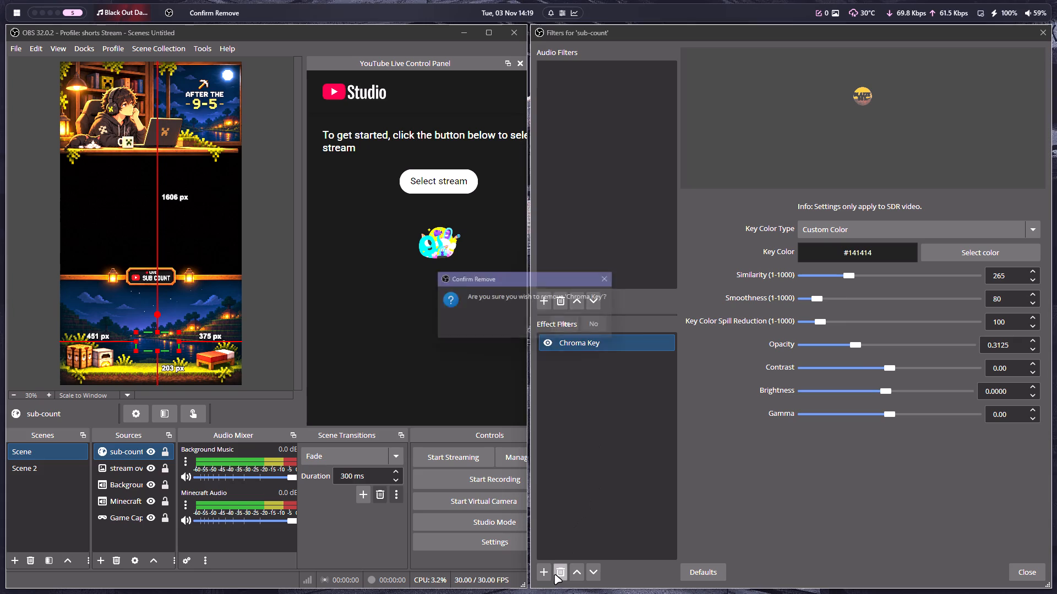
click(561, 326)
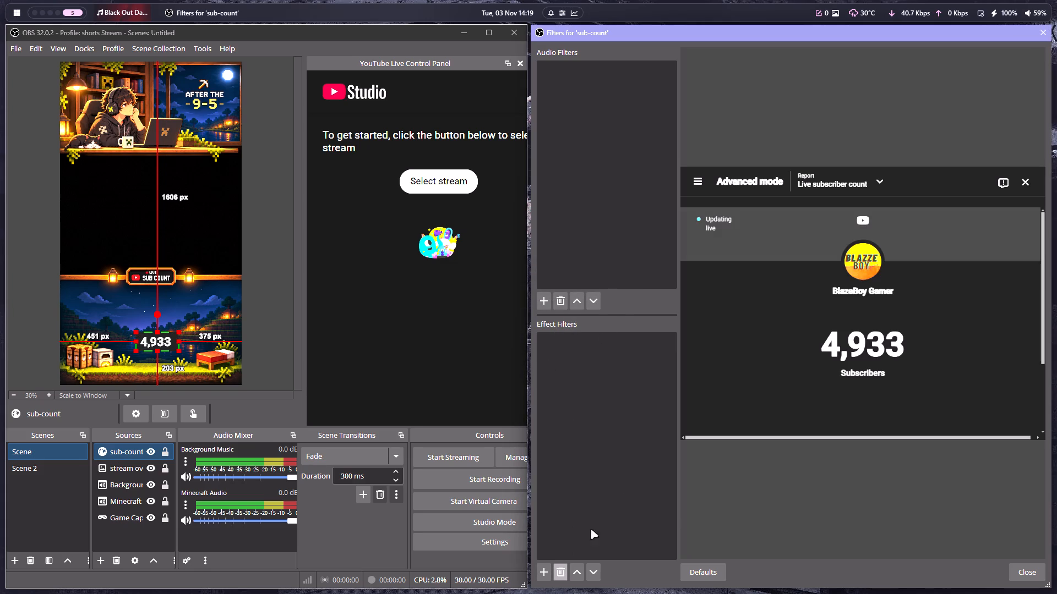
Add a fresh Chroma Key effect filter with its default name to the sub-count source.
click(539, 302)
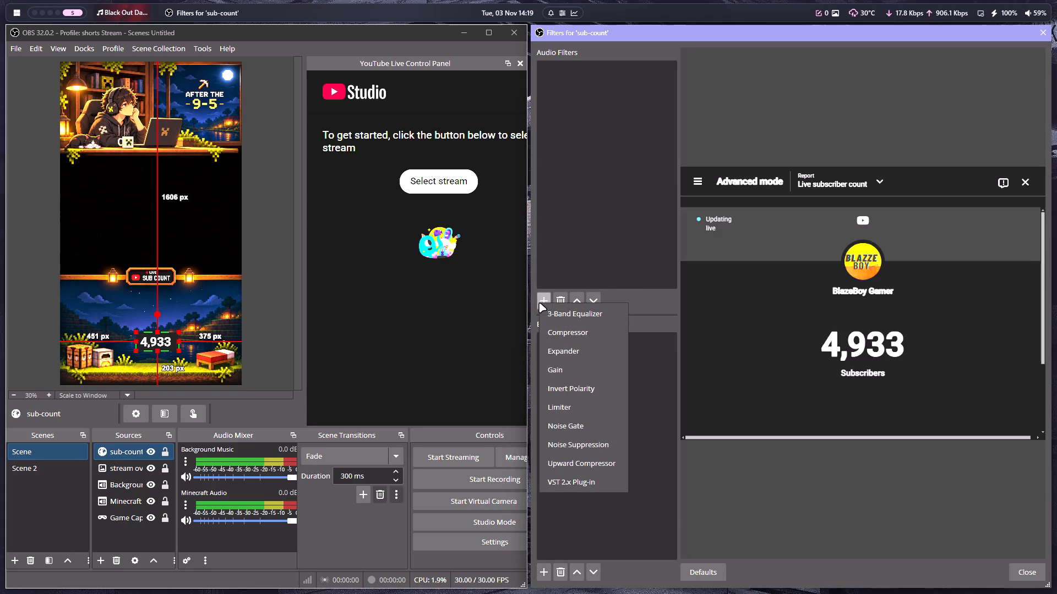
click(658, 439)
click(547, 571)
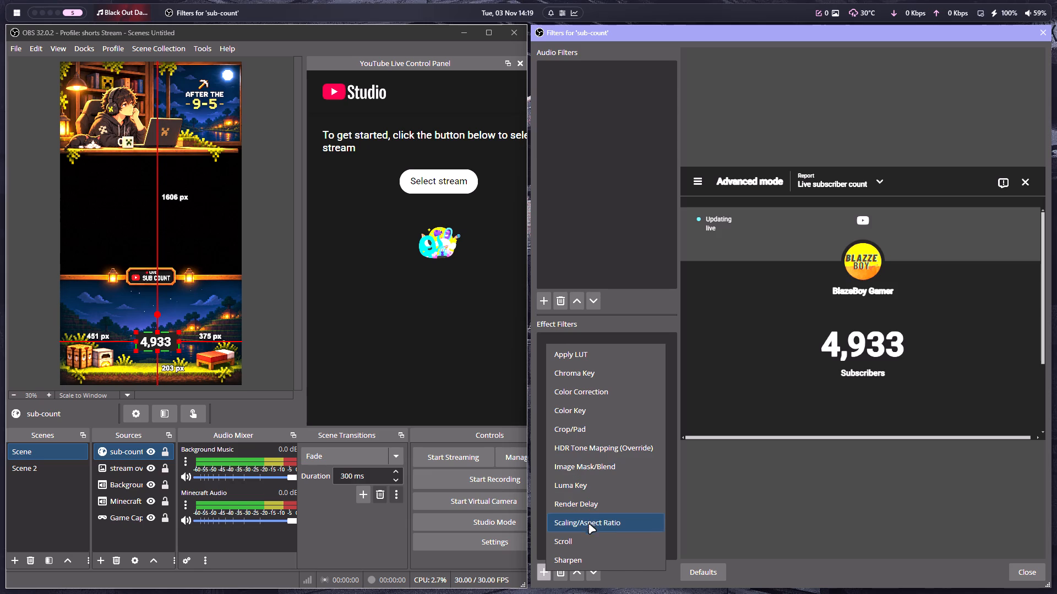
click(608, 374)
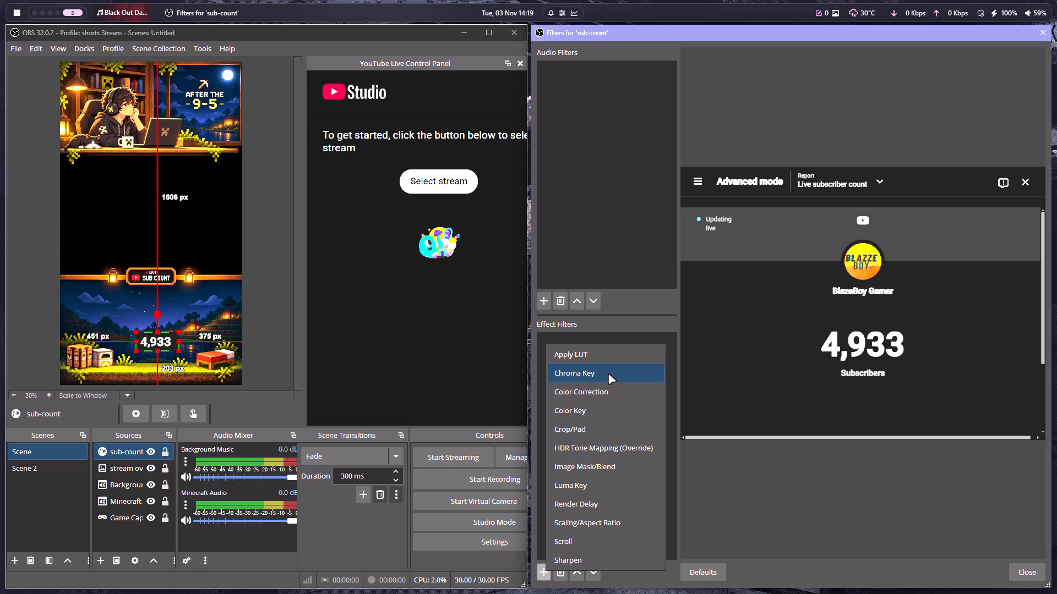
click(859, 572)
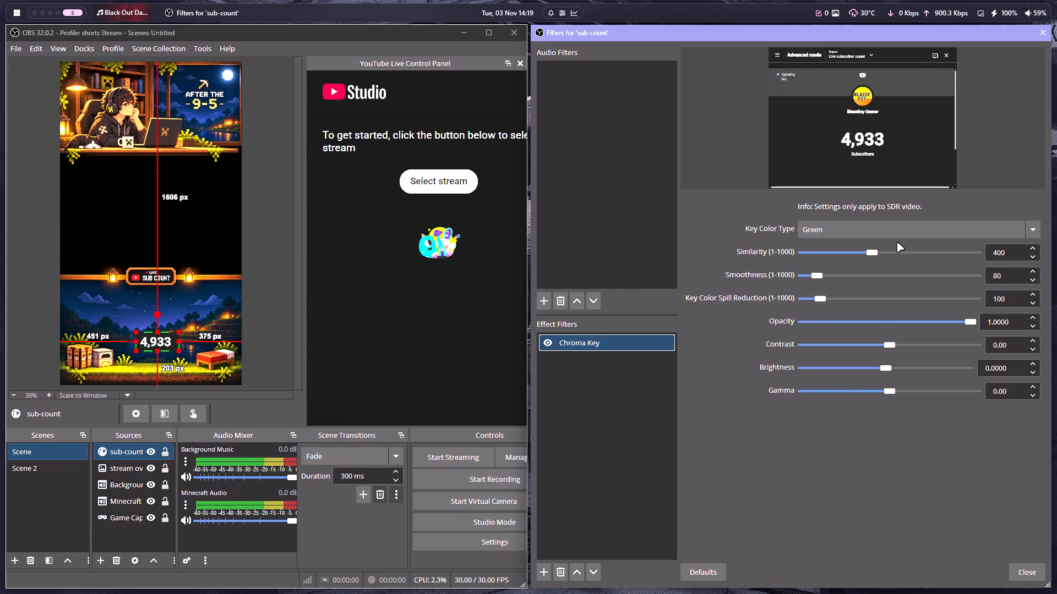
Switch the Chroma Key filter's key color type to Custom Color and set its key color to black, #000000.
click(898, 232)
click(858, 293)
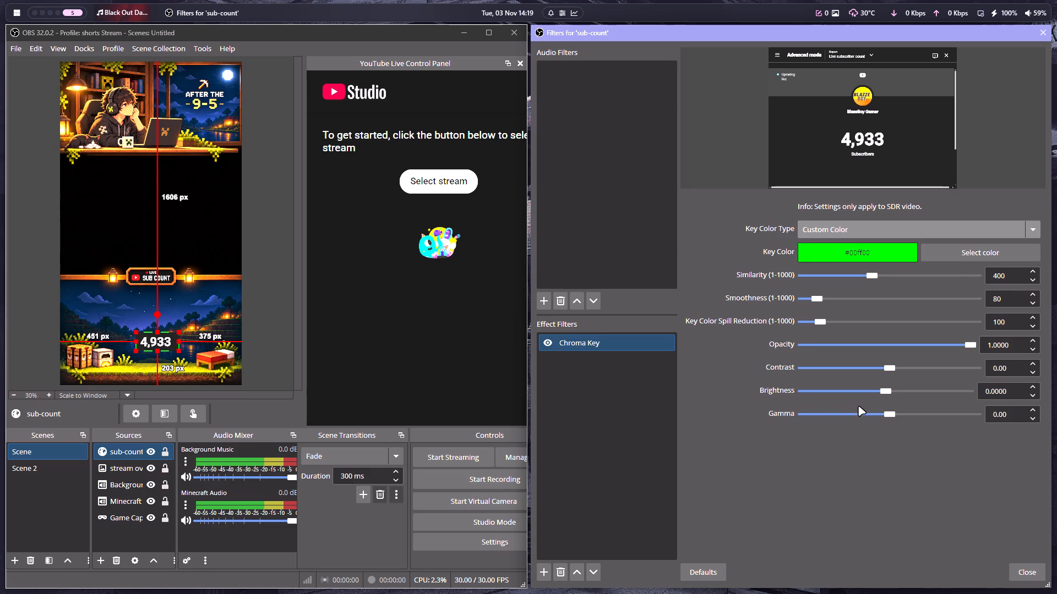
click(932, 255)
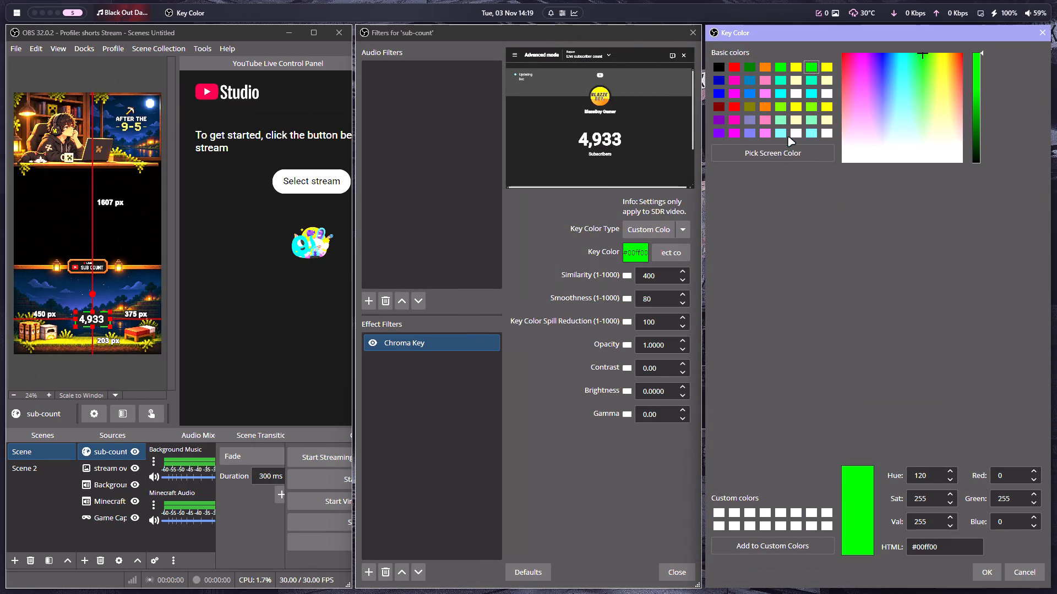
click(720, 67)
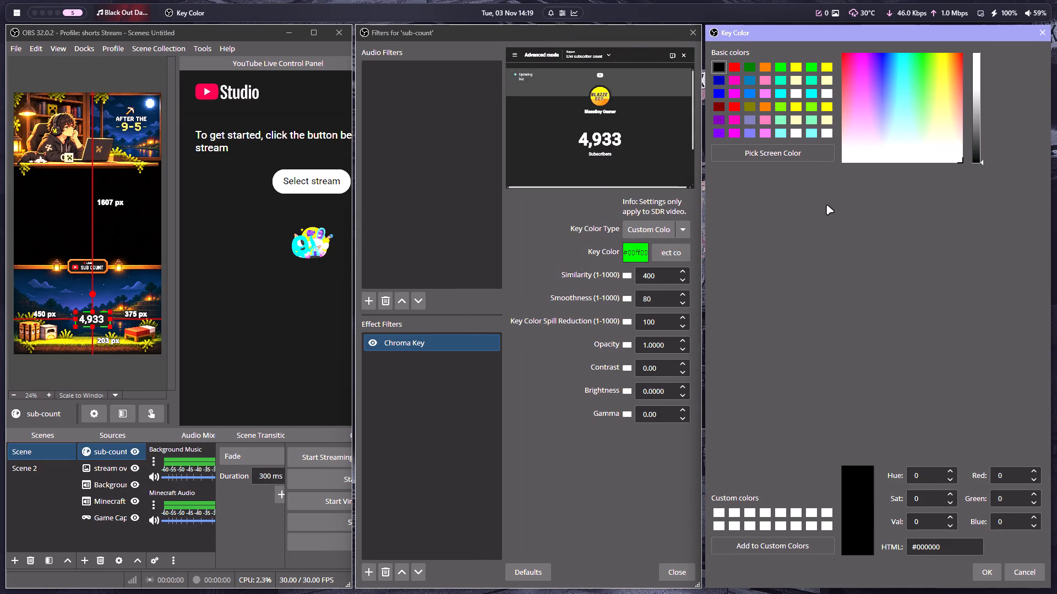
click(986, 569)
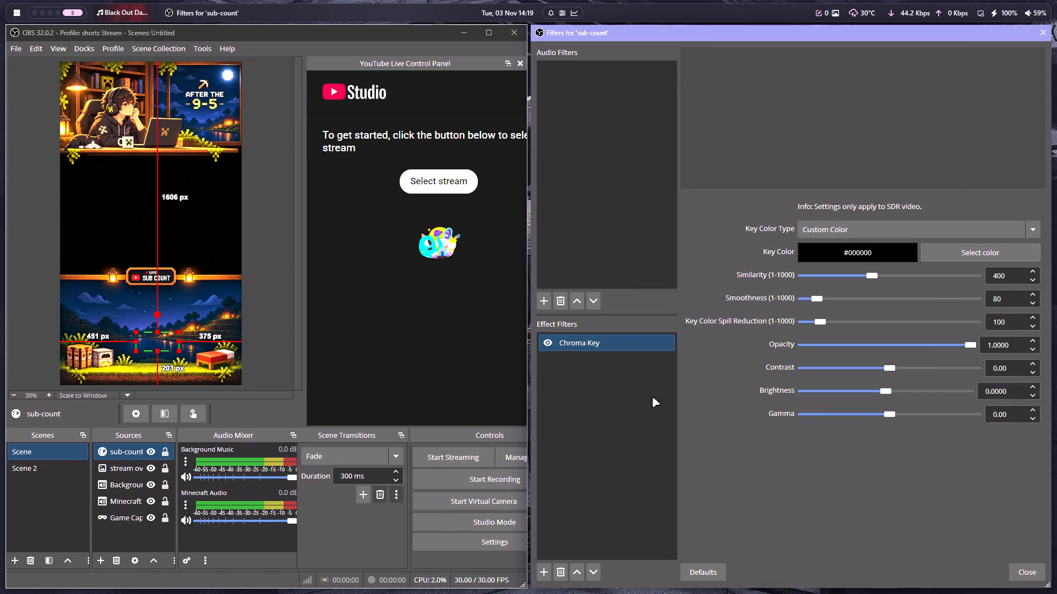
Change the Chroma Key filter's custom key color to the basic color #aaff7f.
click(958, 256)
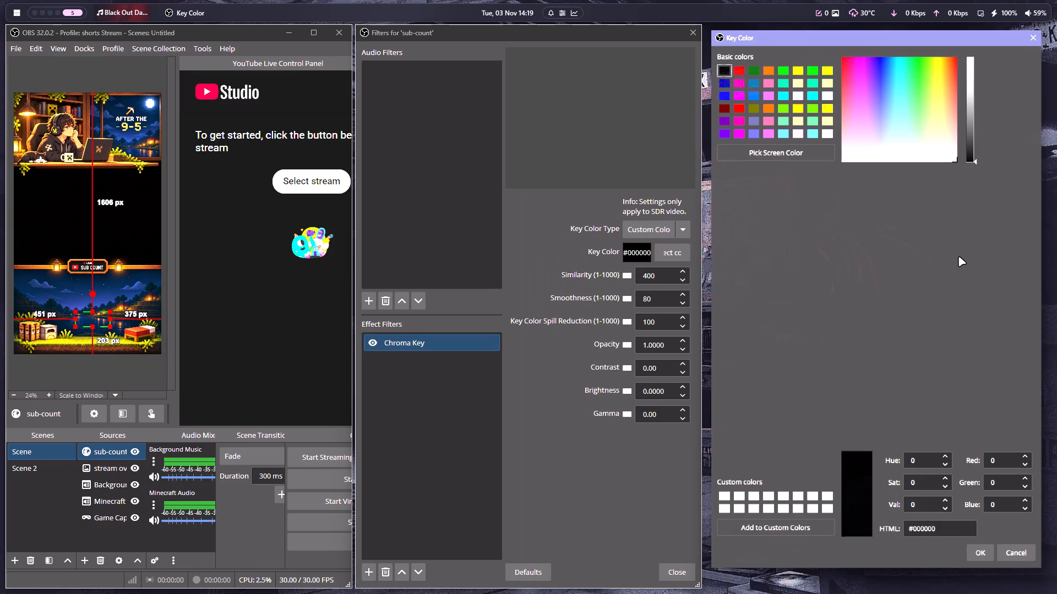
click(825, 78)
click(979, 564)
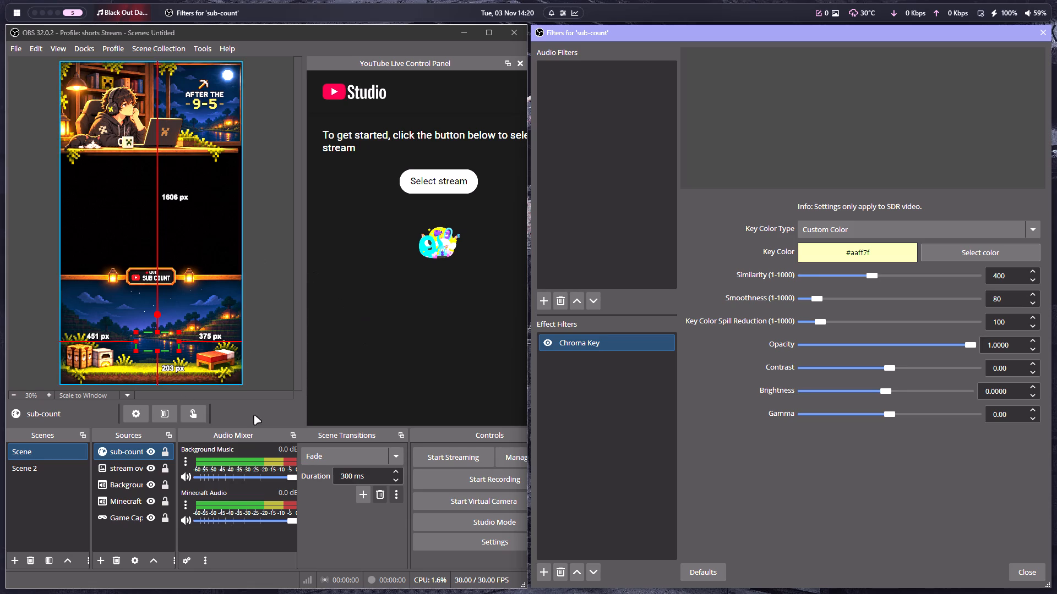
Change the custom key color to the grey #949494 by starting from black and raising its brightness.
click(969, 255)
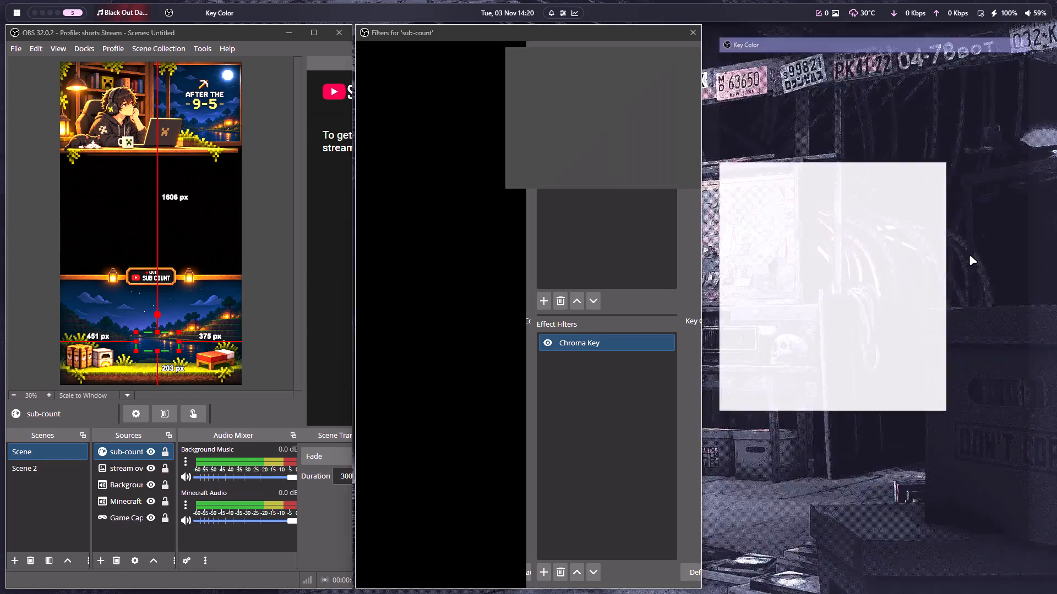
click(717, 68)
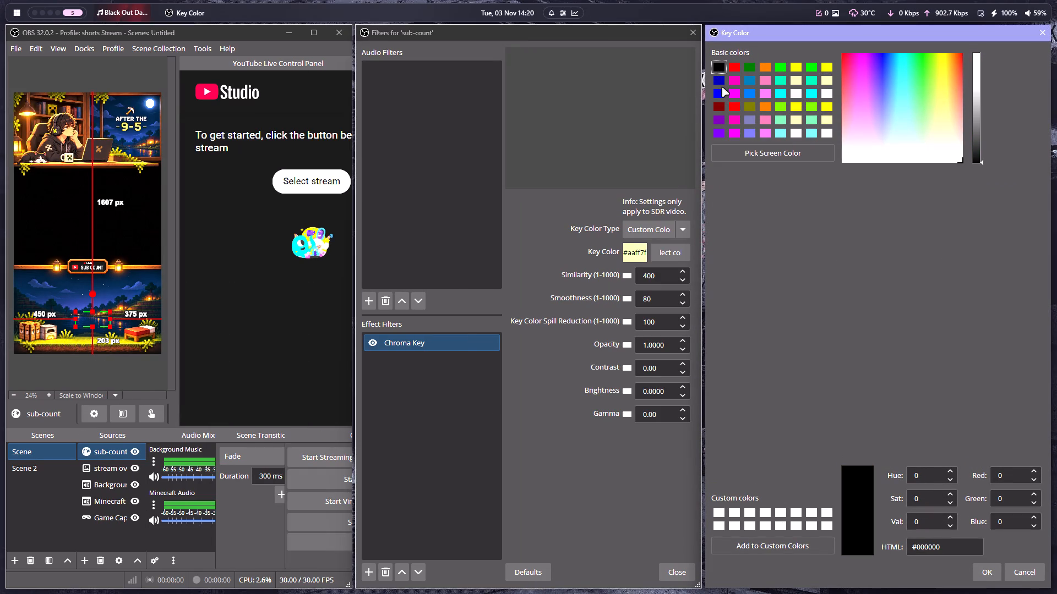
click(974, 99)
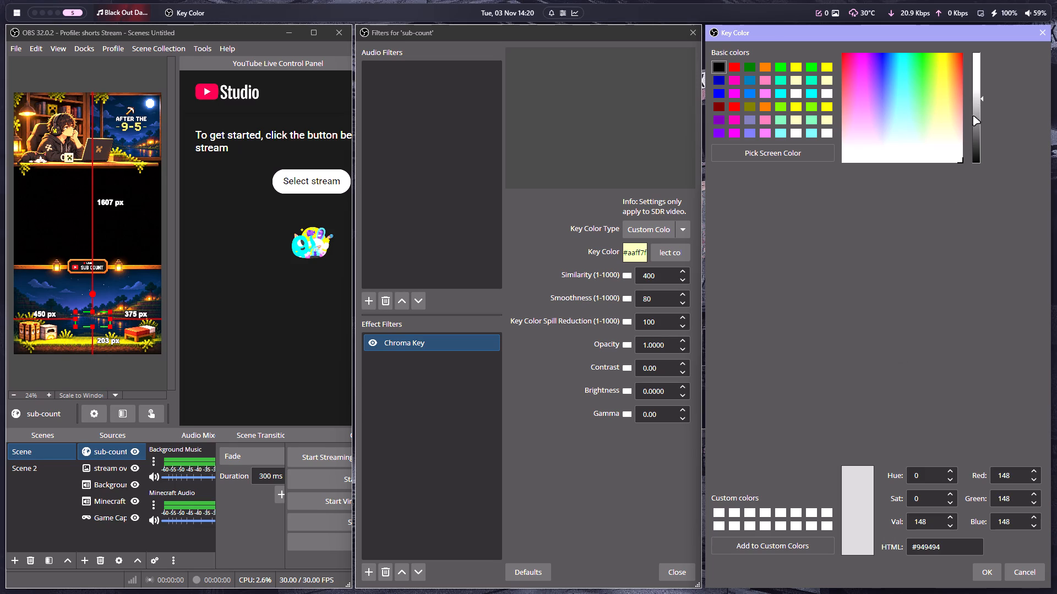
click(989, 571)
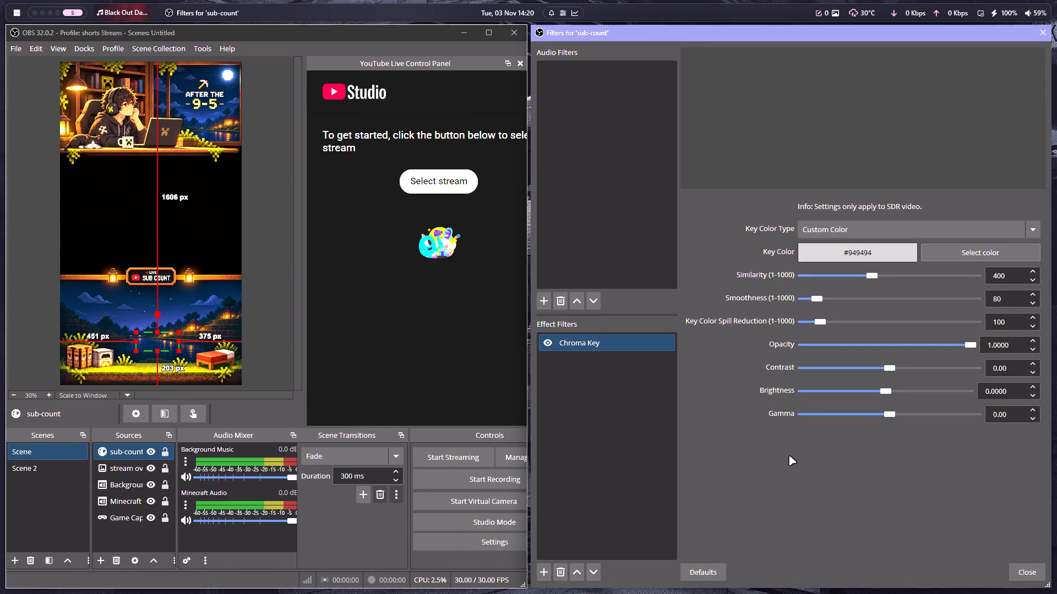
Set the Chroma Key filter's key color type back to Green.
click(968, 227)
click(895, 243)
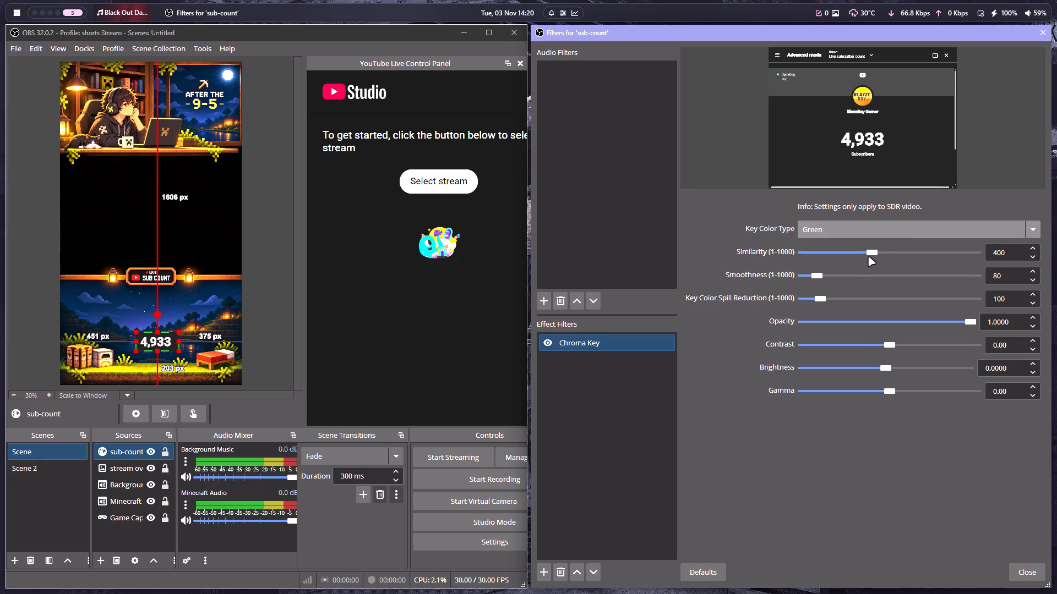
Adjust the Chroma Key filter's similarity to 405 and its opacity to 0.6612.
drag(868, 250, 824, 254)
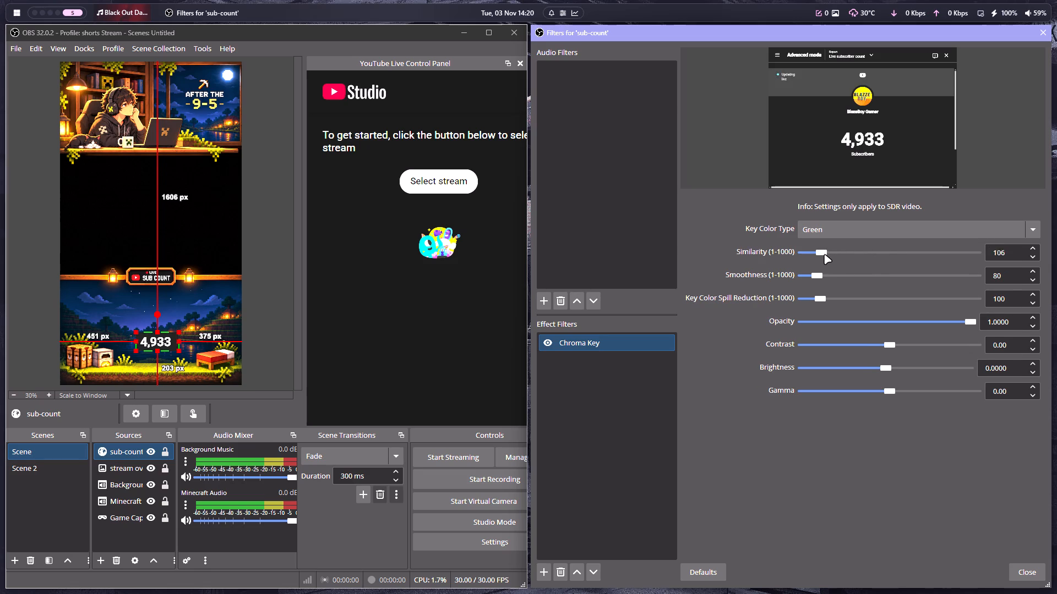
drag(824, 254, 834, 258)
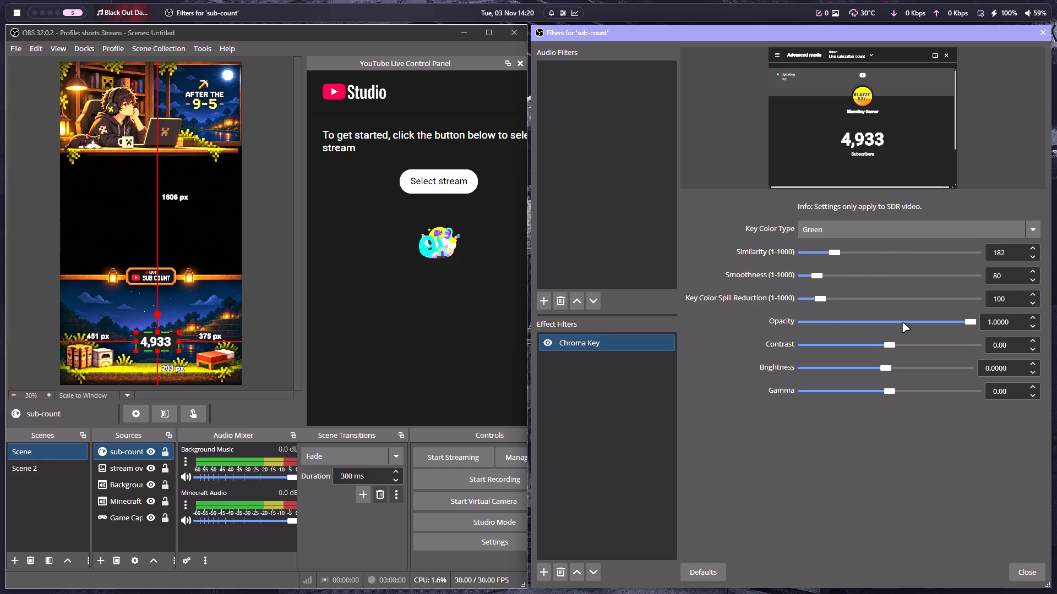
click(902, 321)
drag(902, 321, 870, 331)
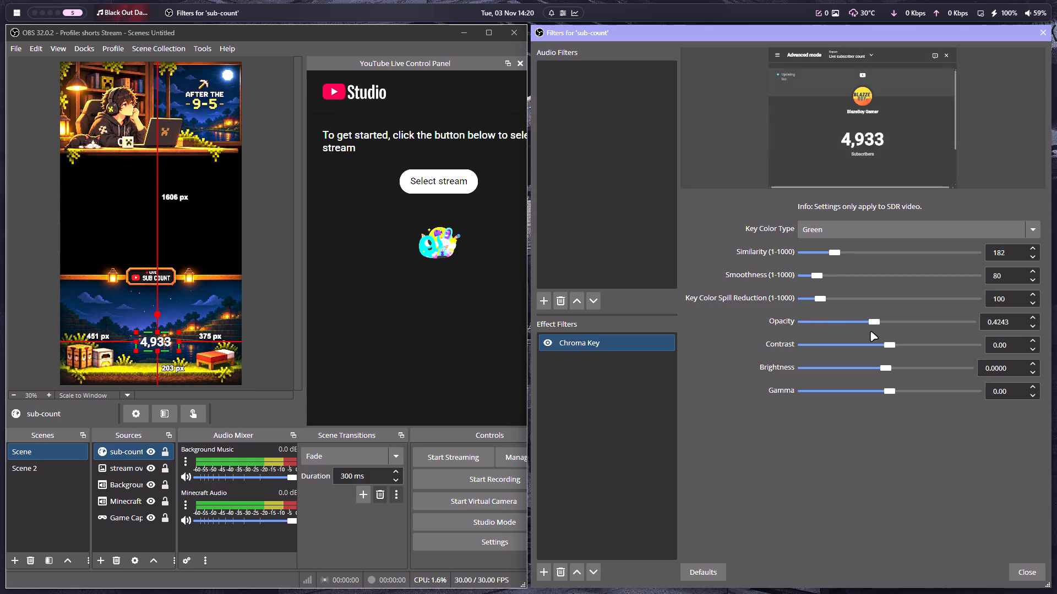
drag(870, 331, 945, 335)
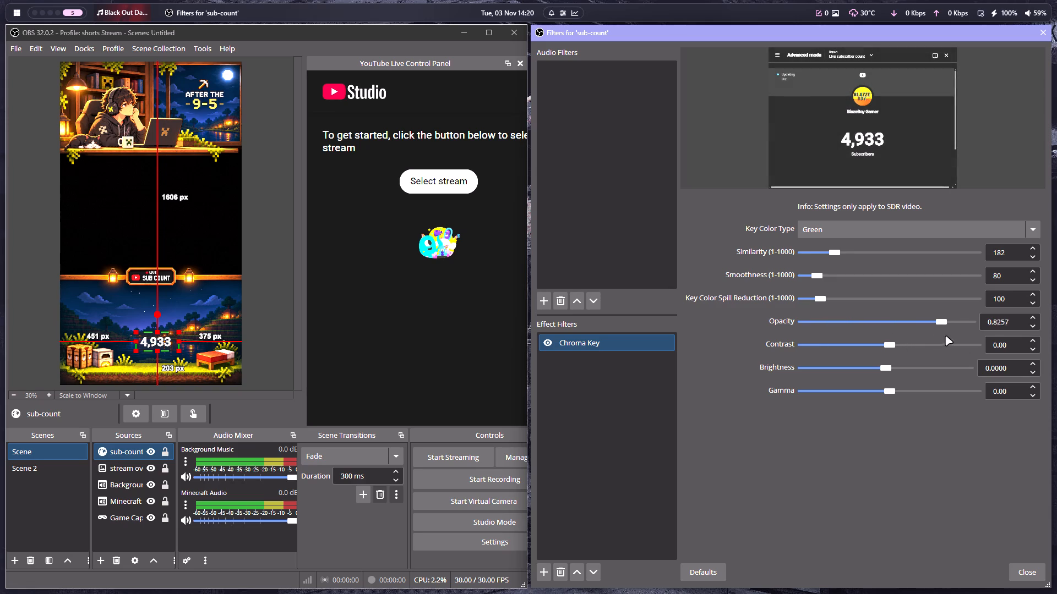
drag(945, 335, 913, 318)
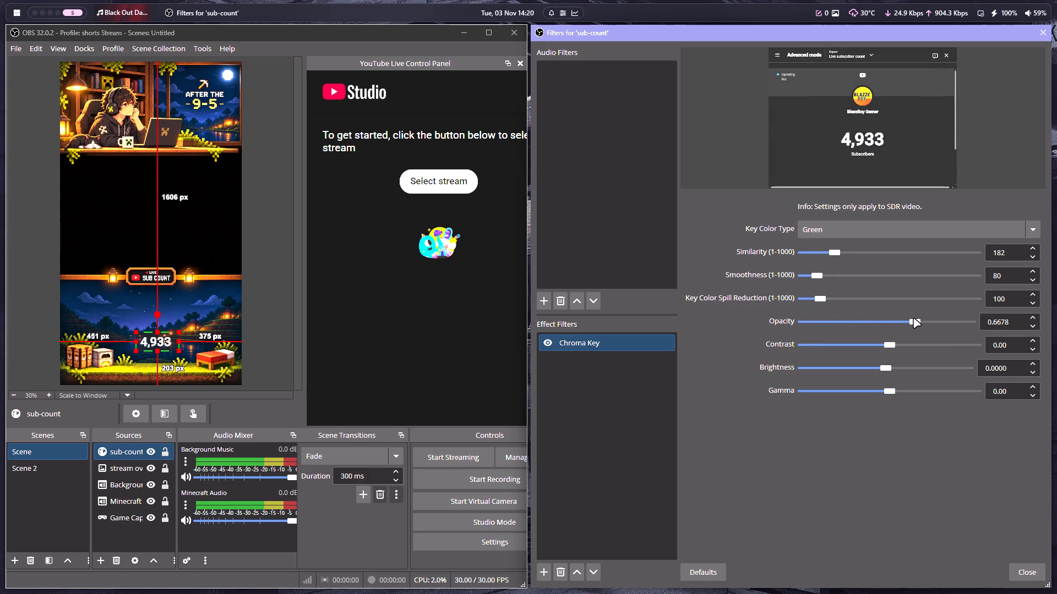
drag(913, 318, 913, 317)
drag(836, 253, 867, 256)
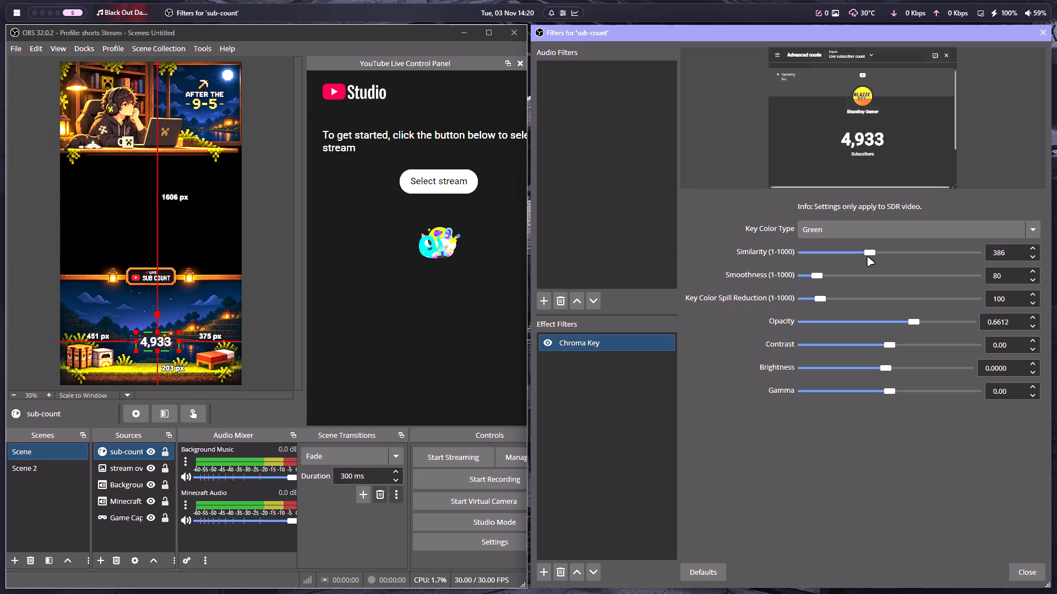
drag(867, 256, 884, 257)
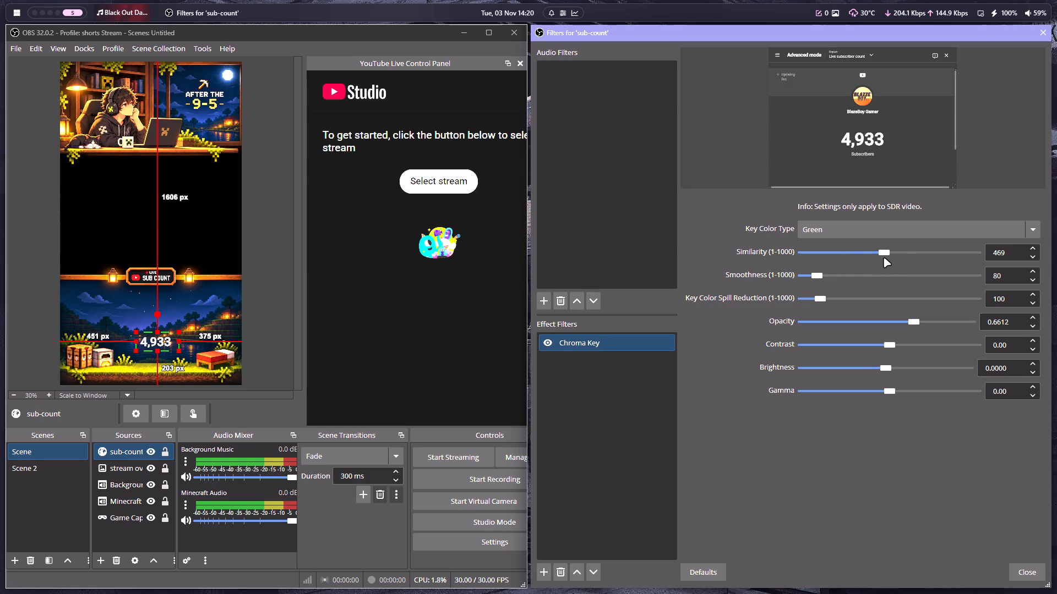
drag(884, 257, 873, 256)
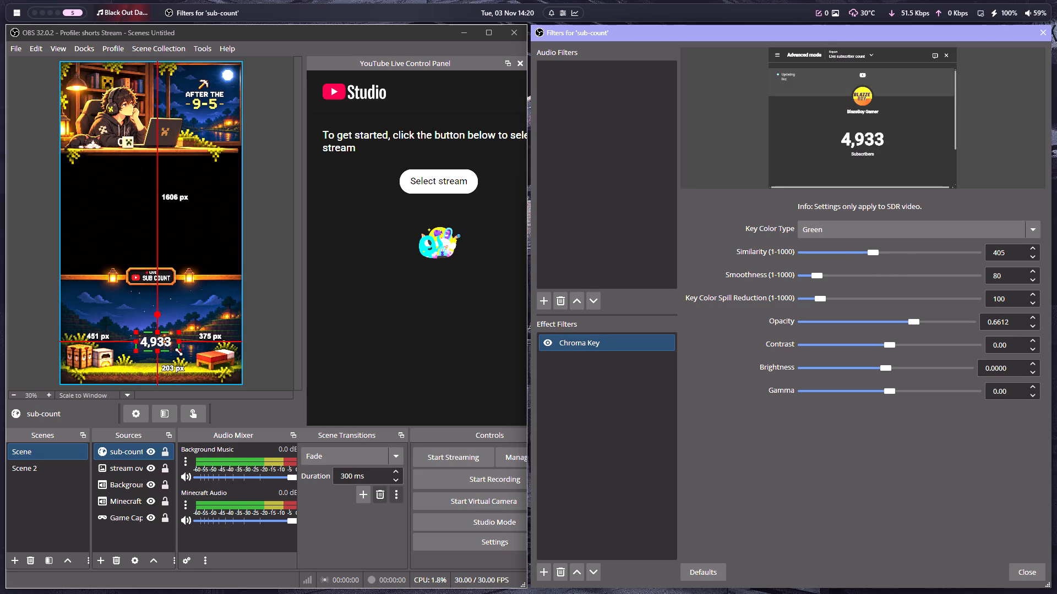
Enlarge the subscriber count and place it beneath the SUB COUNT sign, about 241 px from the canvas's left edge and 175 px from its bottom.
drag(178, 352, 219, 372)
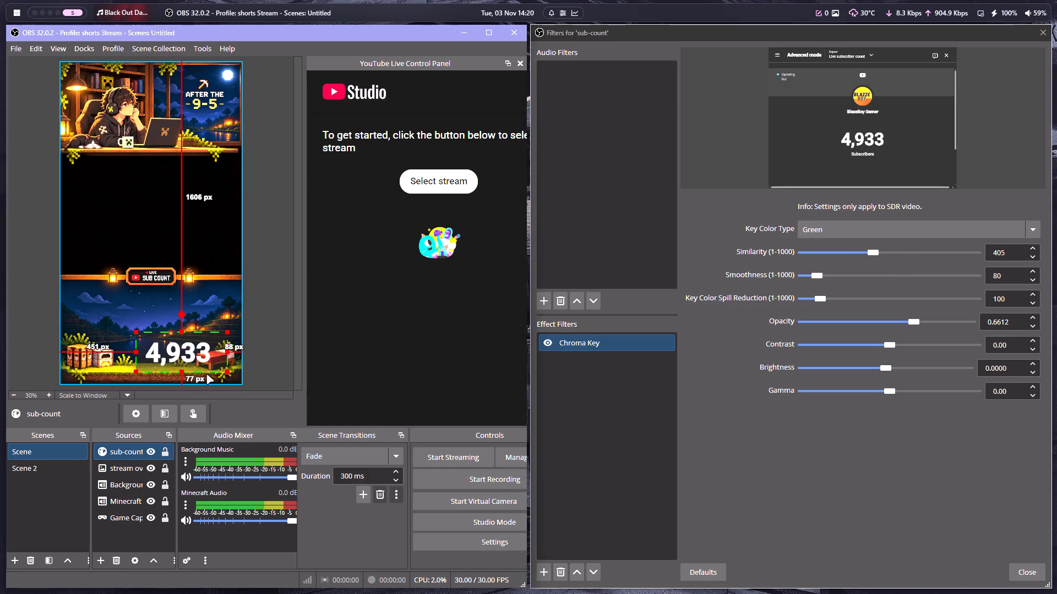
drag(135, 332, 110, 332)
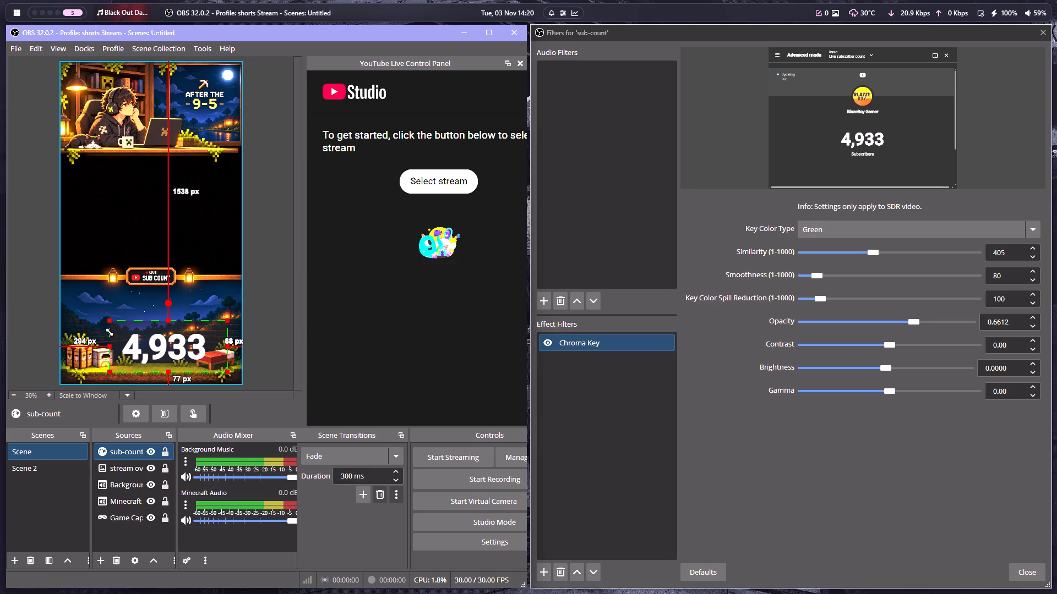
drag(110, 332, 121, 341)
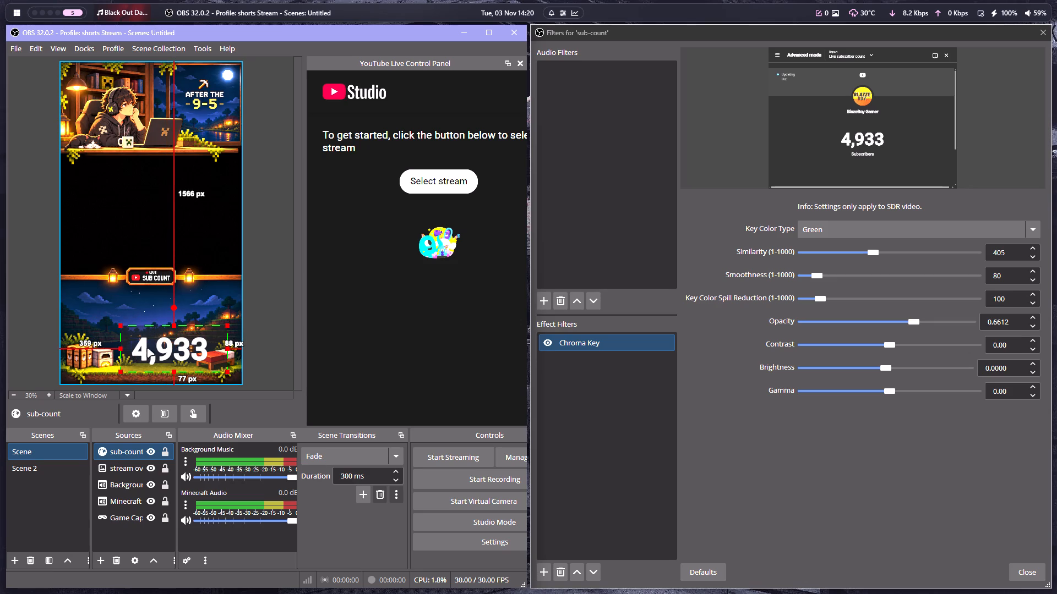
drag(178, 351, 156, 334)
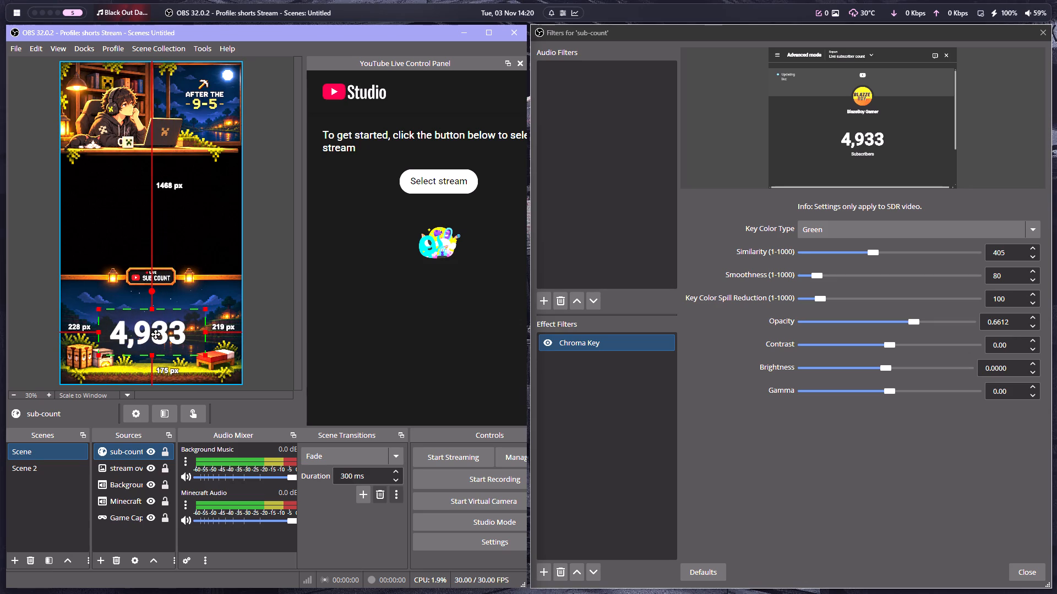
drag(156, 334, 158, 334)
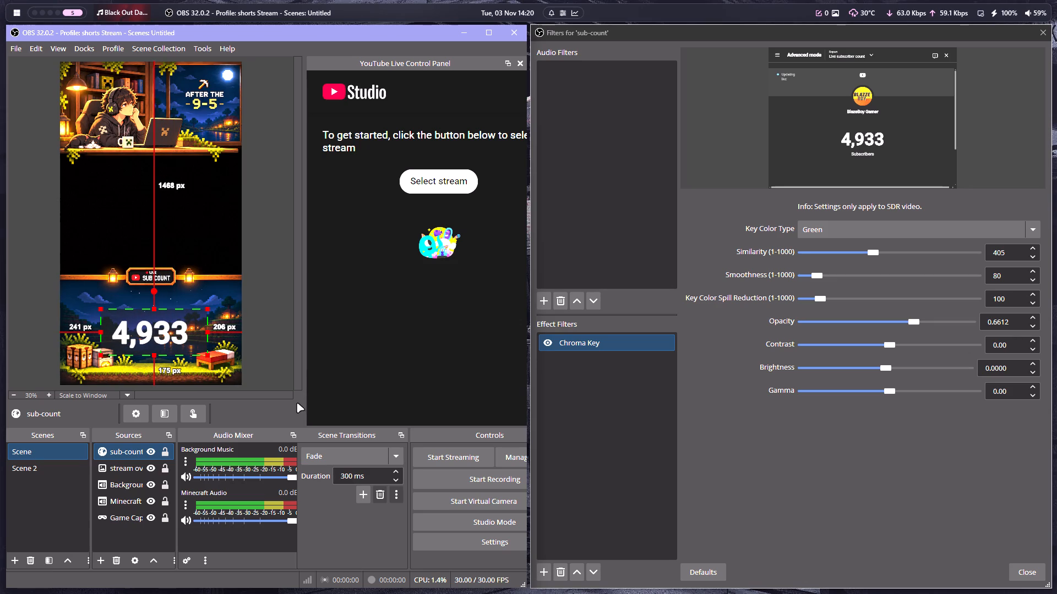
click(246, 408)
Adjust the Chroma Key filter's key color spill reduction to 367 and its smoothness to 151.
click(745, 420)
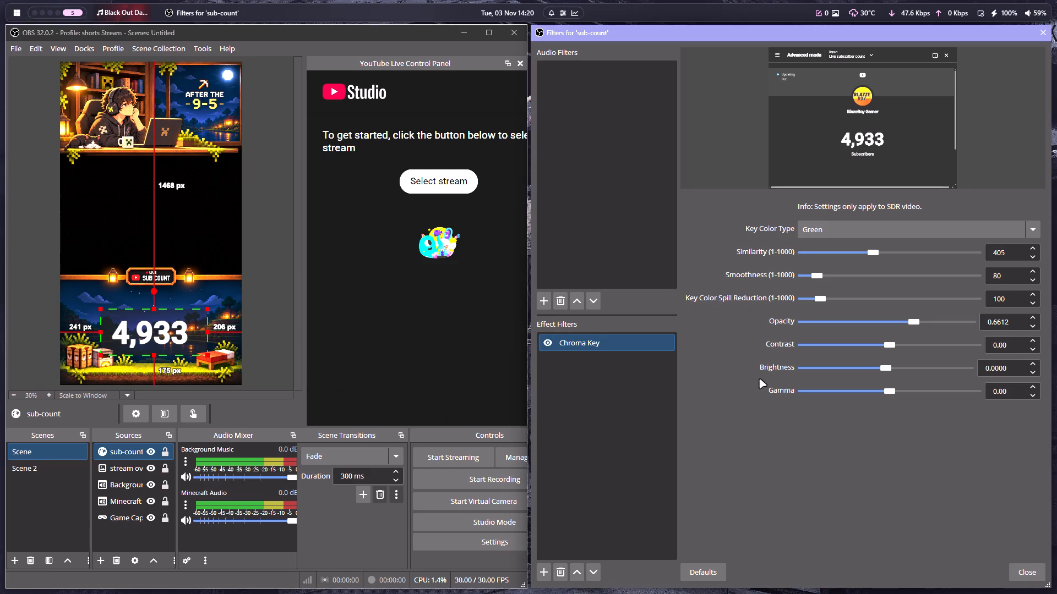
drag(823, 298, 821, 298)
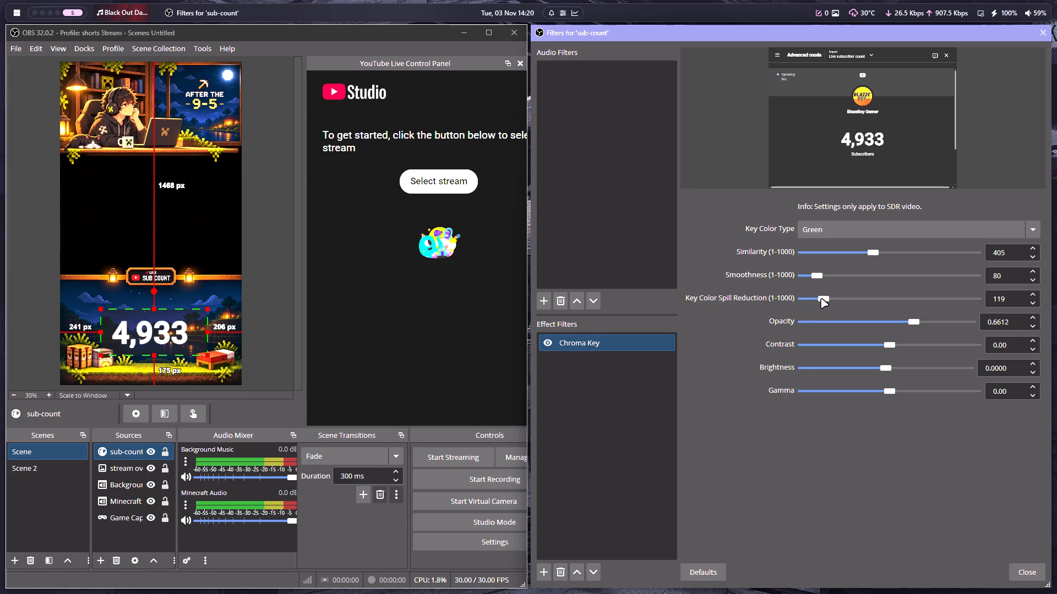
drag(821, 298, 805, 300)
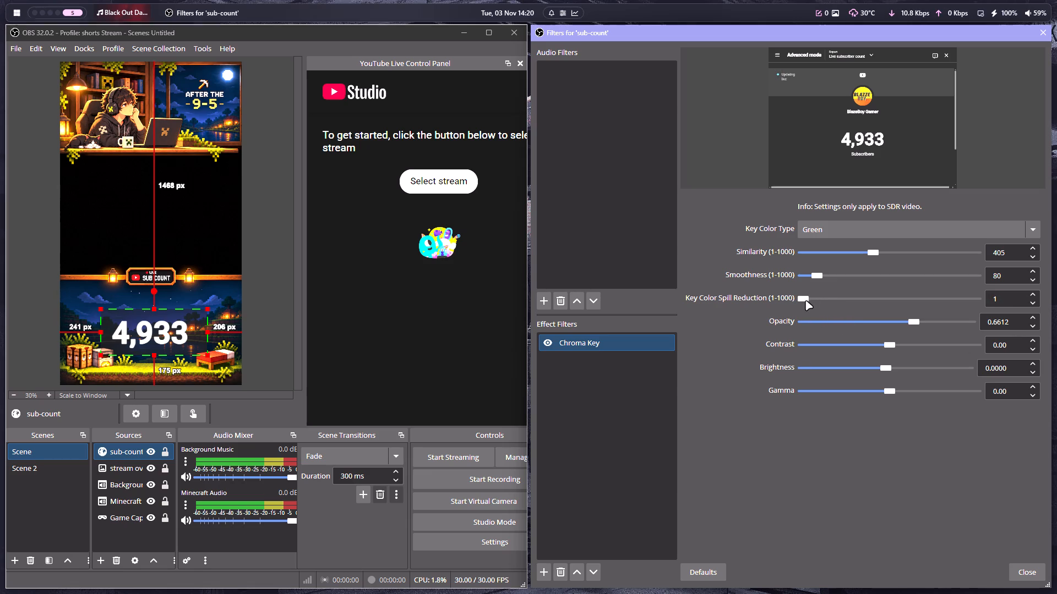
drag(805, 300, 947, 326)
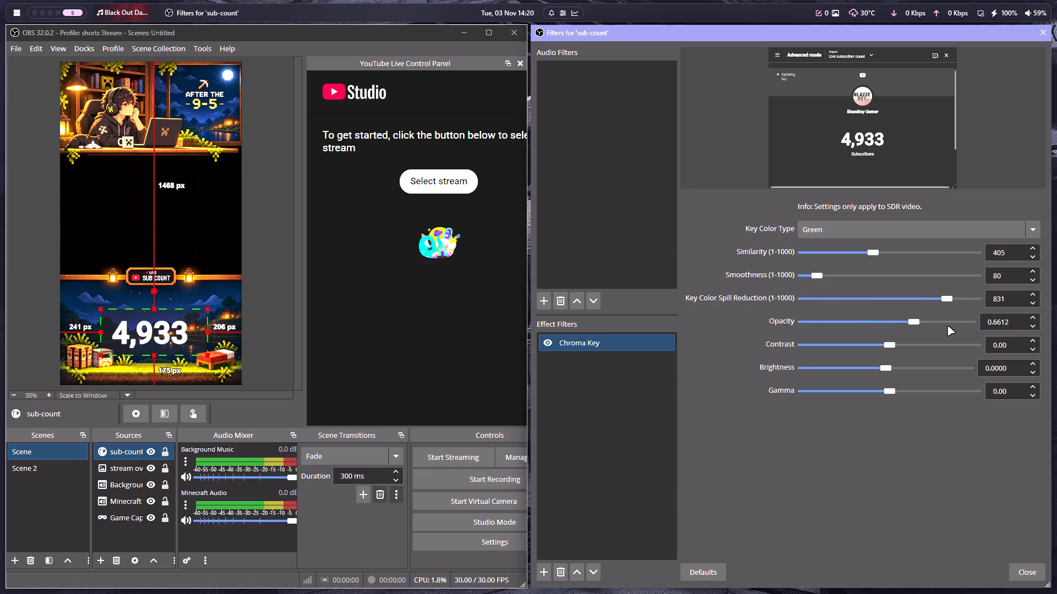
drag(947, 326, 866, 322)
drag(818, 276, 825, 276)
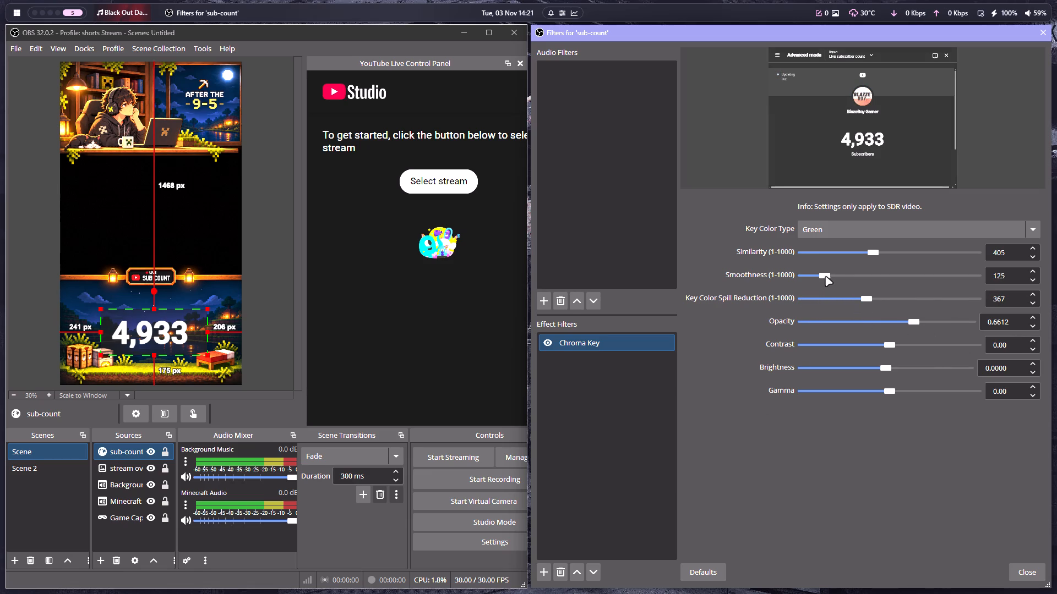
drag(825, 276, 762, 282)
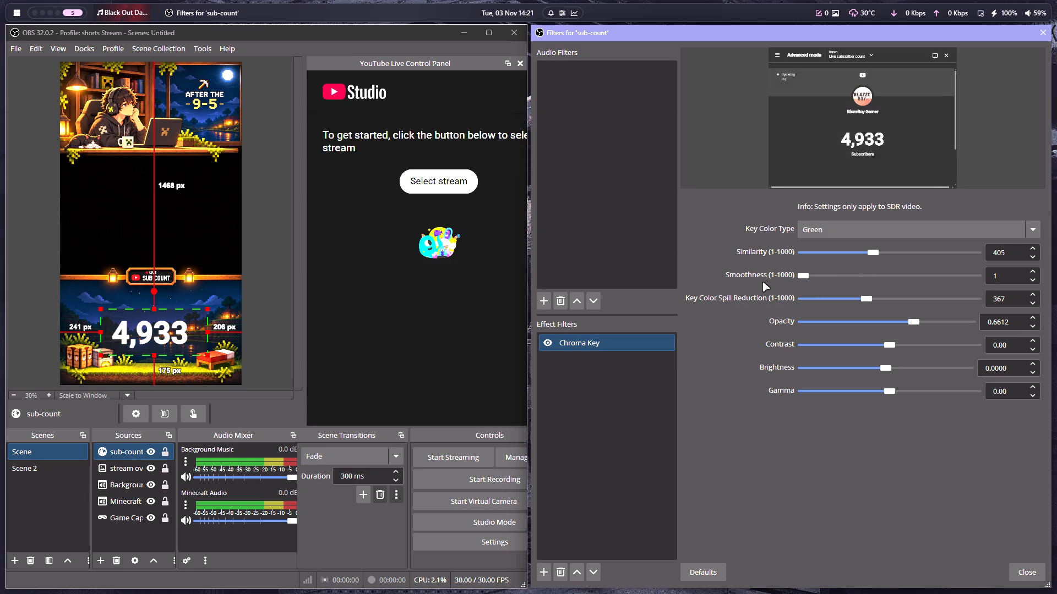
drag(762, 282, 829, 275)
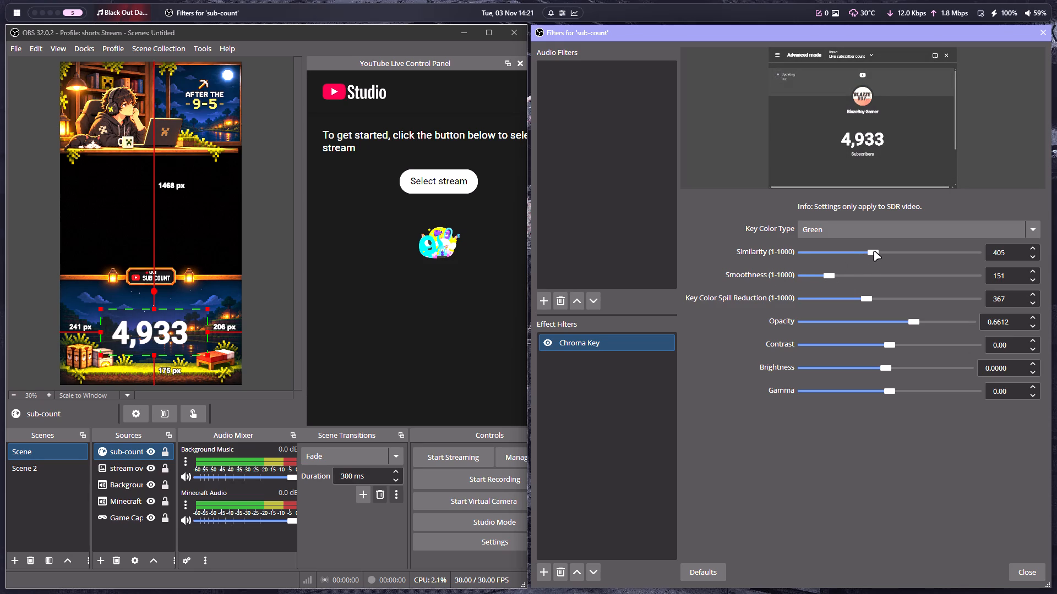
Lower the Chroma Key filter's similarity to 23.
drag(874, 251, 820, 254)
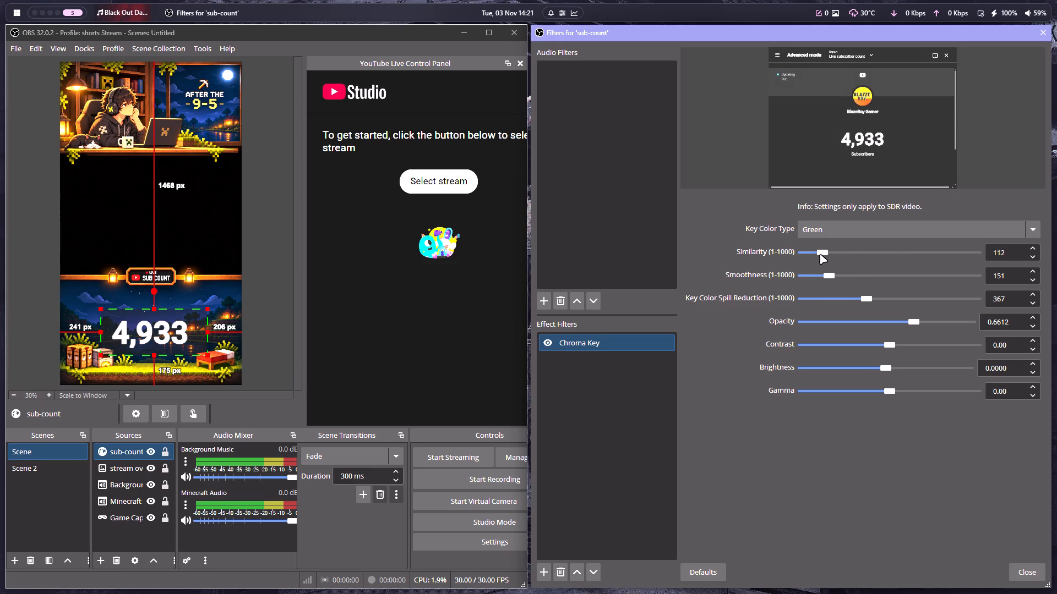
drag(820, 254, 810, 265)
drag(810, 265, 808, 273)
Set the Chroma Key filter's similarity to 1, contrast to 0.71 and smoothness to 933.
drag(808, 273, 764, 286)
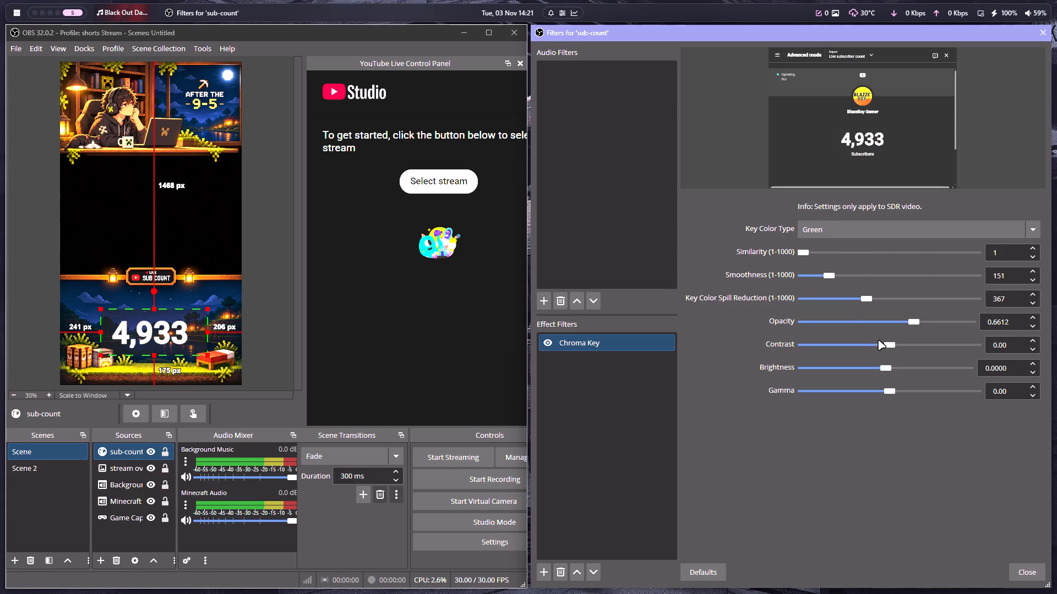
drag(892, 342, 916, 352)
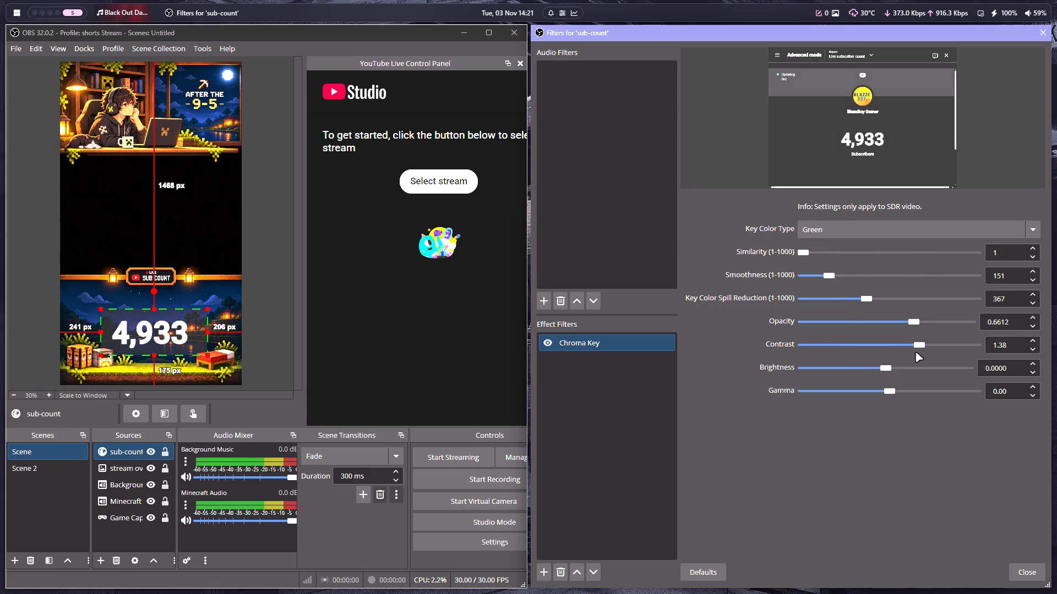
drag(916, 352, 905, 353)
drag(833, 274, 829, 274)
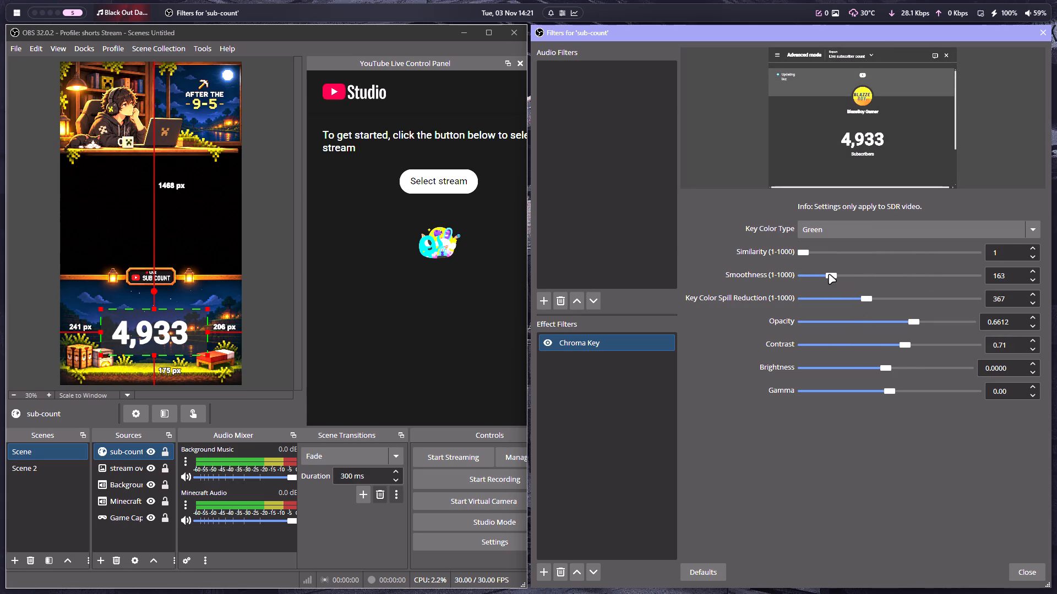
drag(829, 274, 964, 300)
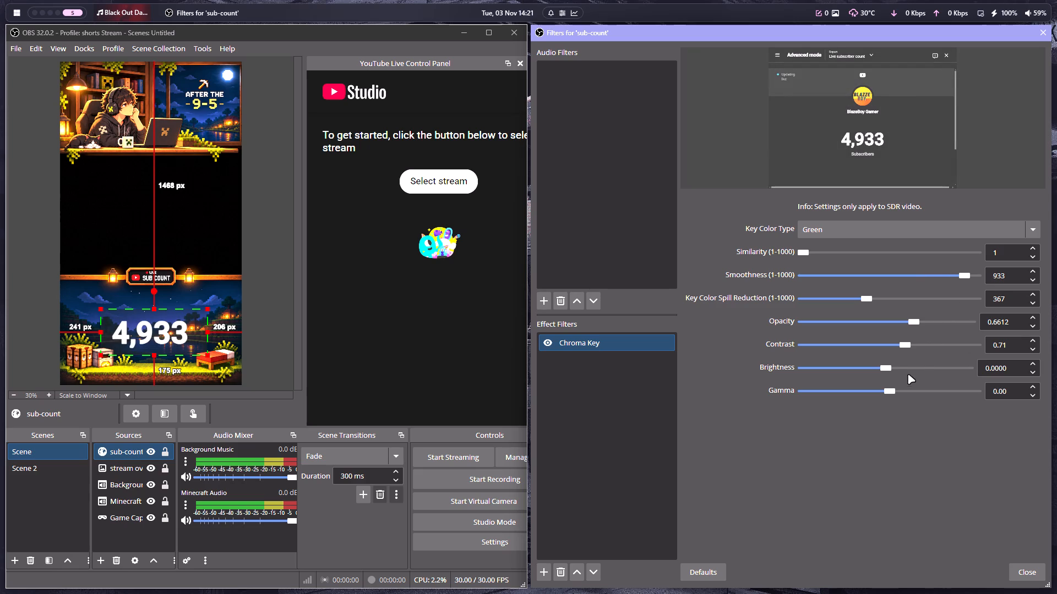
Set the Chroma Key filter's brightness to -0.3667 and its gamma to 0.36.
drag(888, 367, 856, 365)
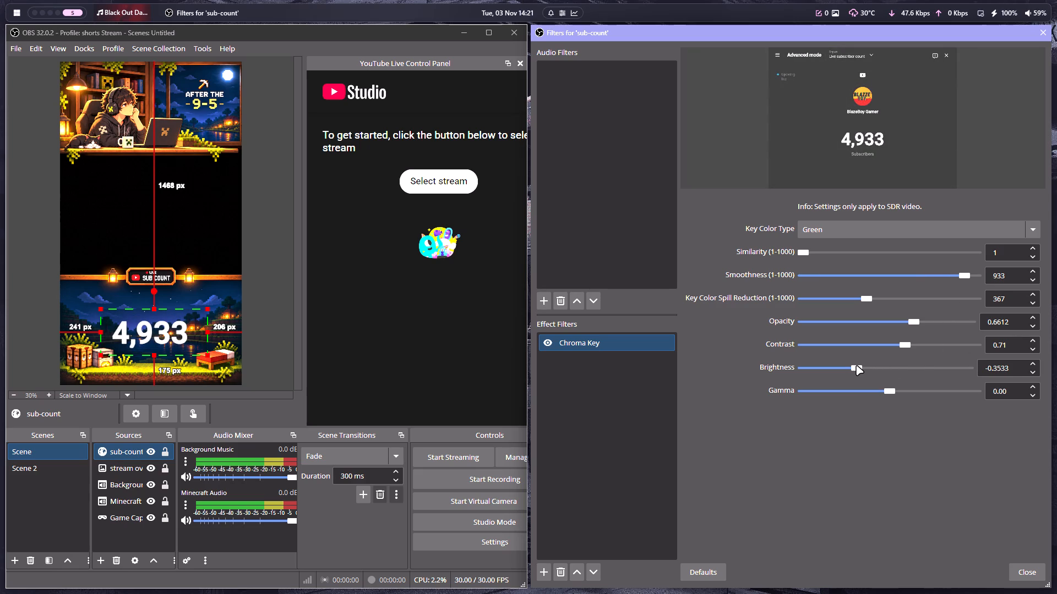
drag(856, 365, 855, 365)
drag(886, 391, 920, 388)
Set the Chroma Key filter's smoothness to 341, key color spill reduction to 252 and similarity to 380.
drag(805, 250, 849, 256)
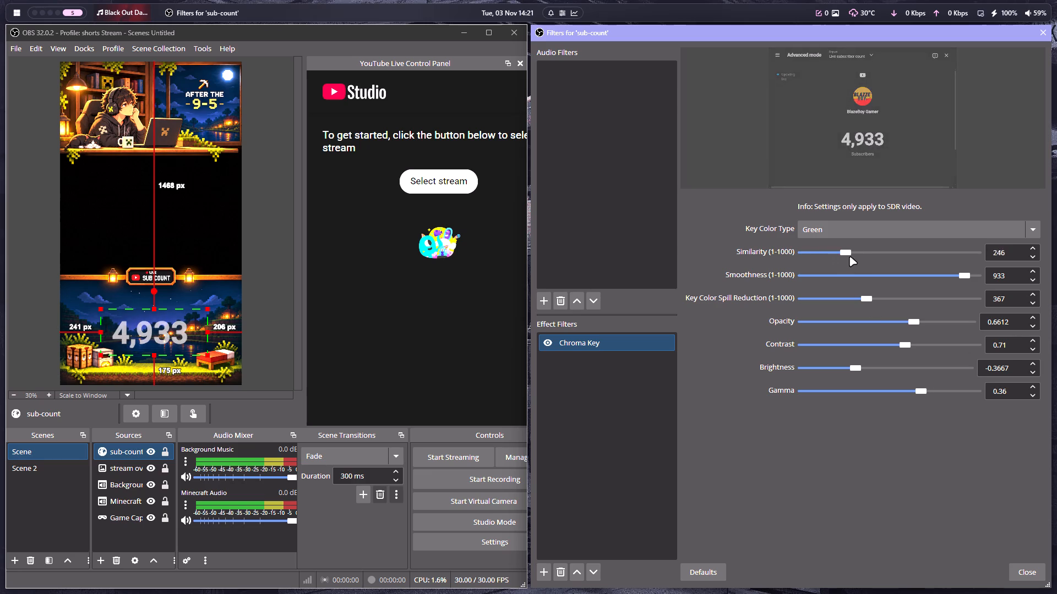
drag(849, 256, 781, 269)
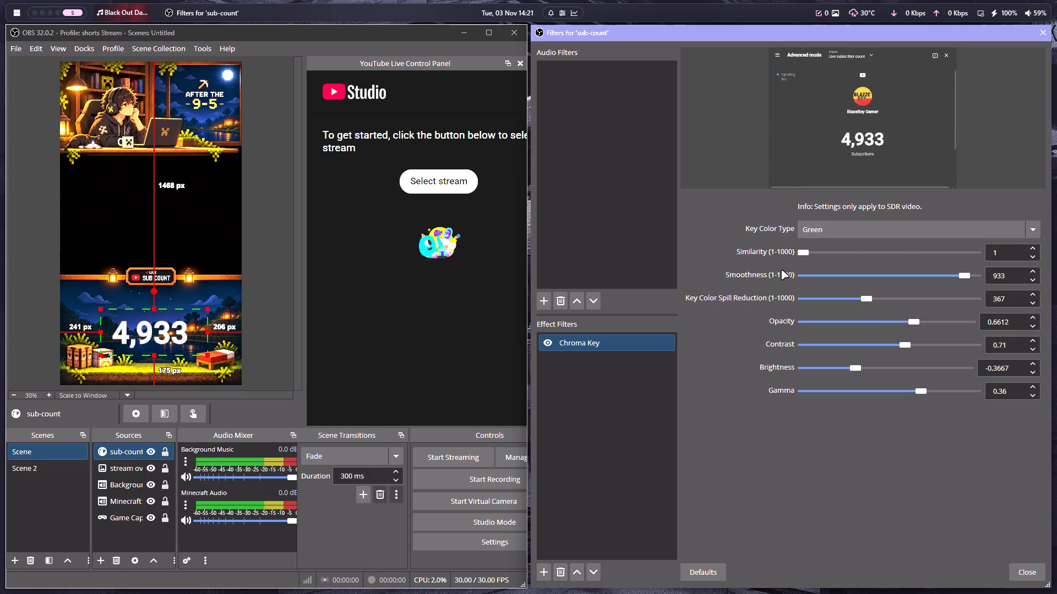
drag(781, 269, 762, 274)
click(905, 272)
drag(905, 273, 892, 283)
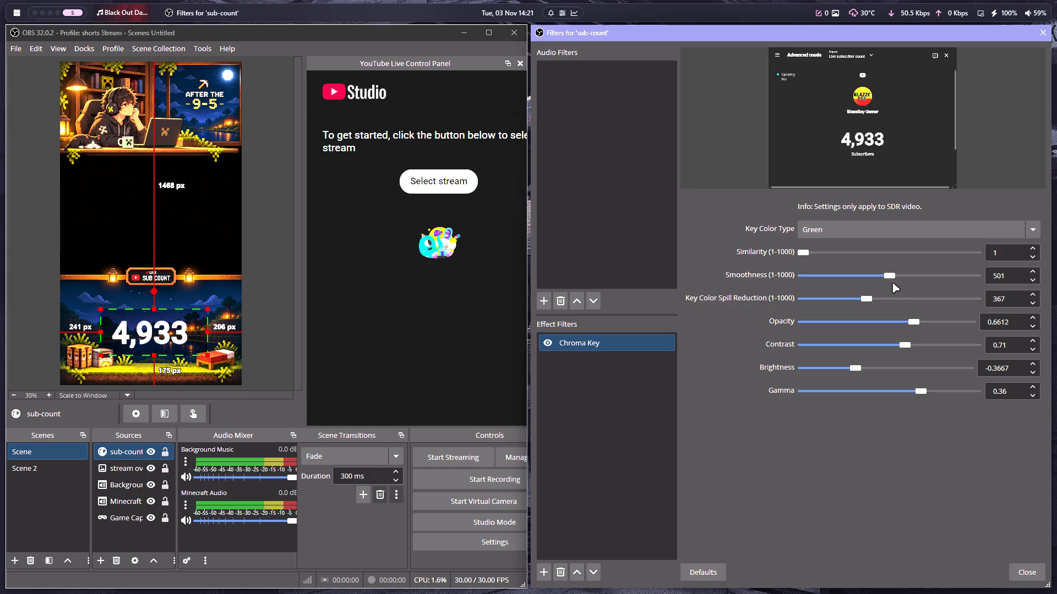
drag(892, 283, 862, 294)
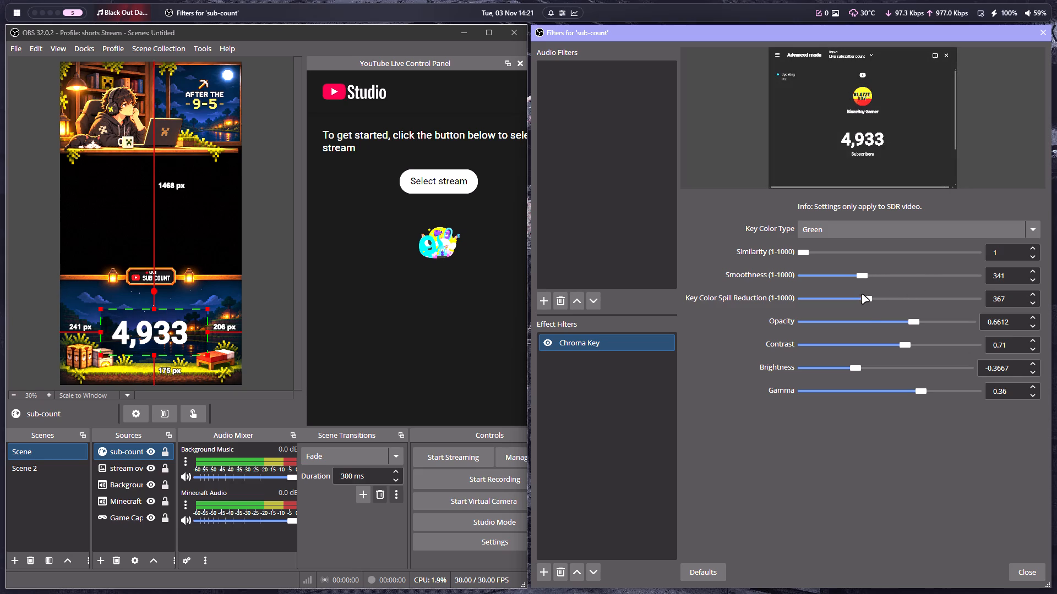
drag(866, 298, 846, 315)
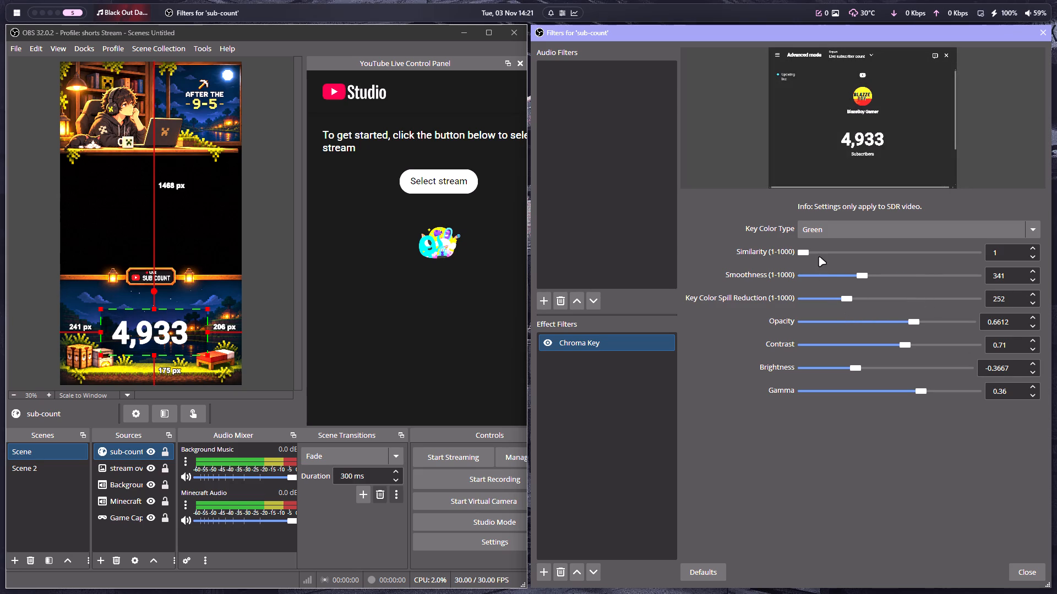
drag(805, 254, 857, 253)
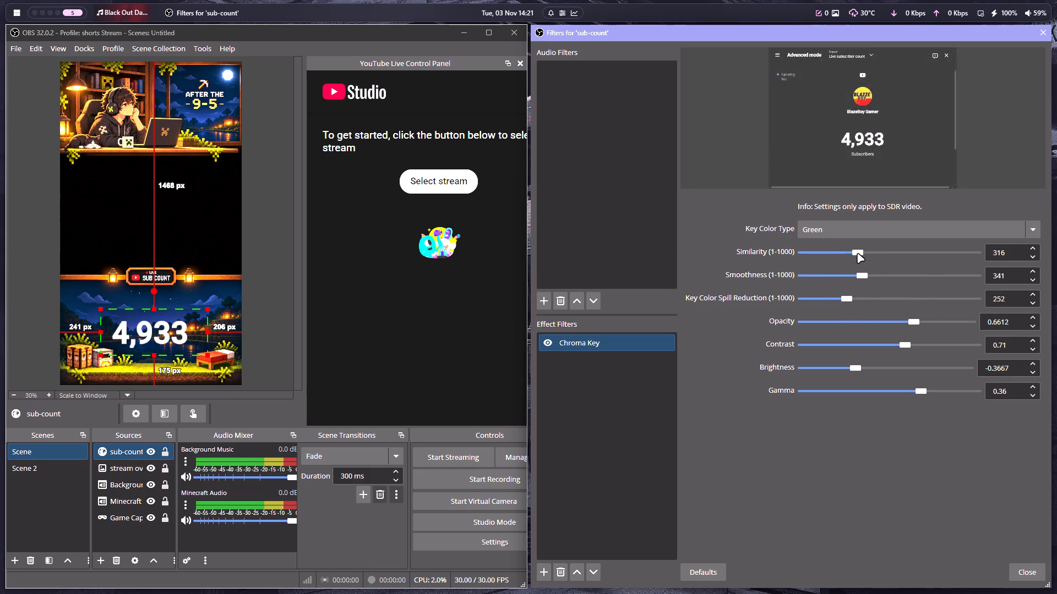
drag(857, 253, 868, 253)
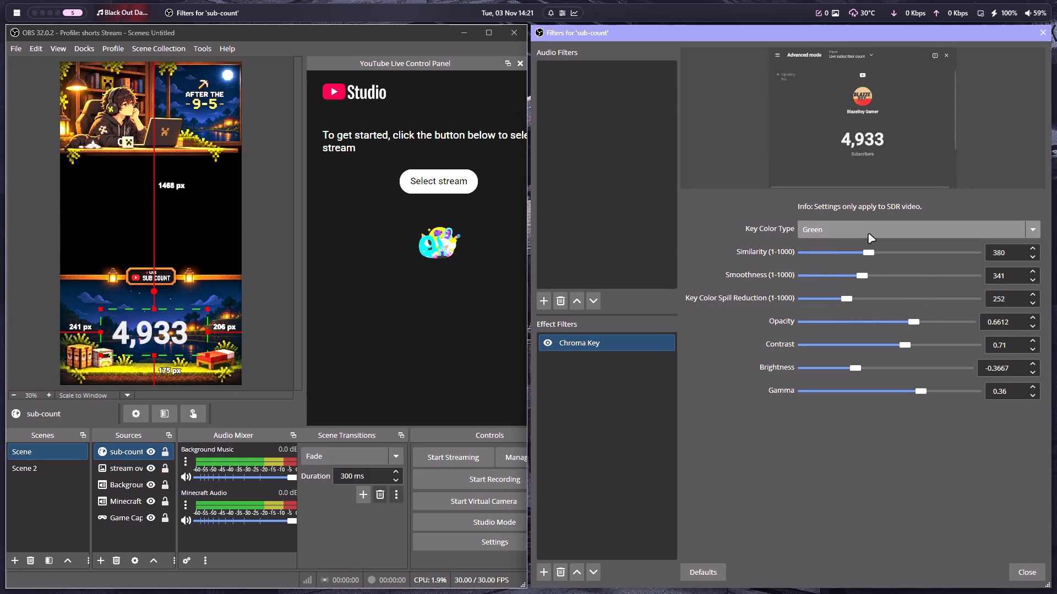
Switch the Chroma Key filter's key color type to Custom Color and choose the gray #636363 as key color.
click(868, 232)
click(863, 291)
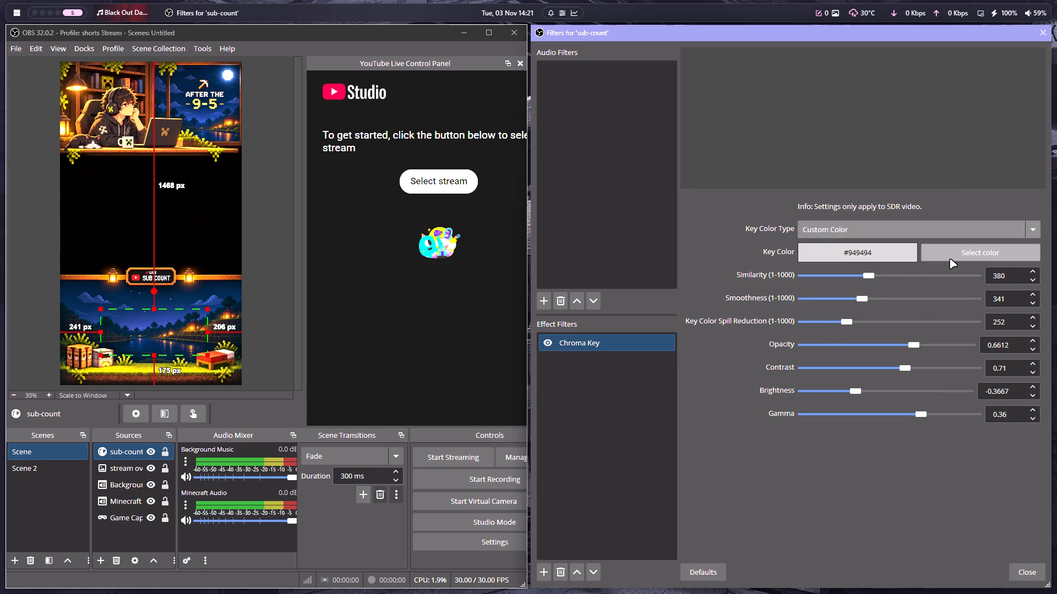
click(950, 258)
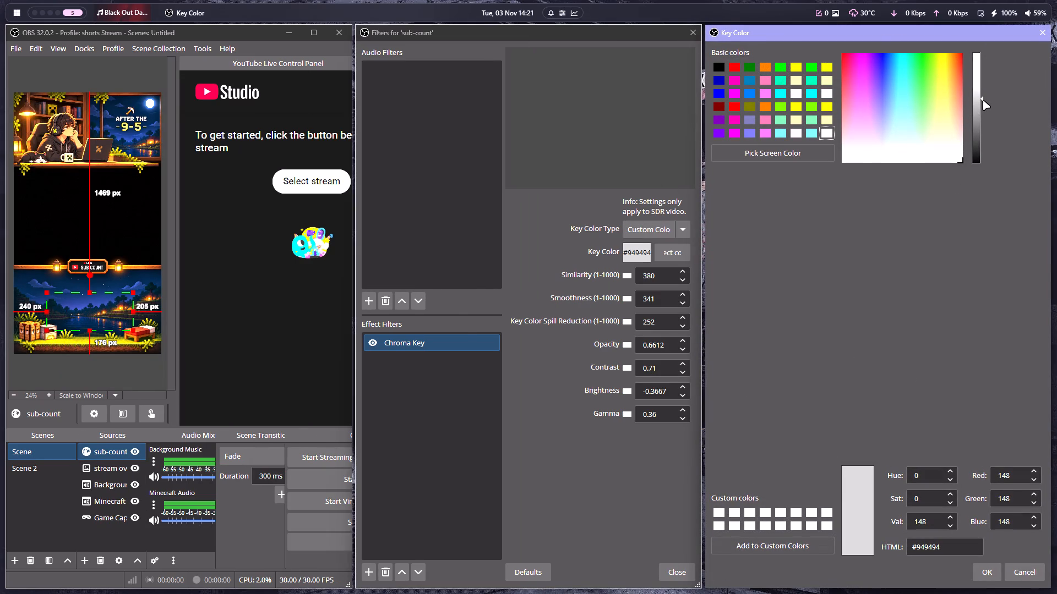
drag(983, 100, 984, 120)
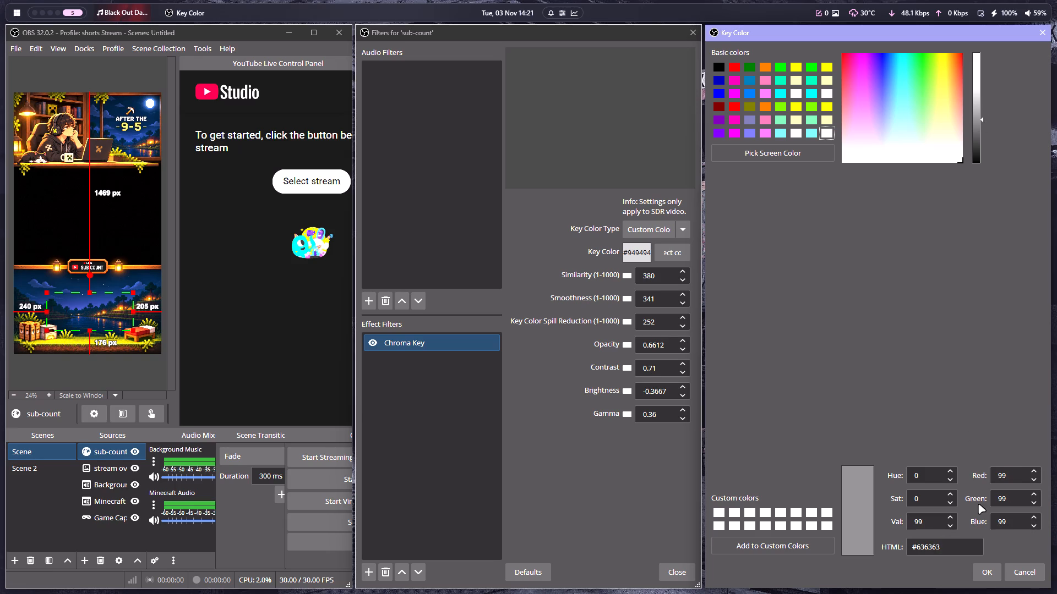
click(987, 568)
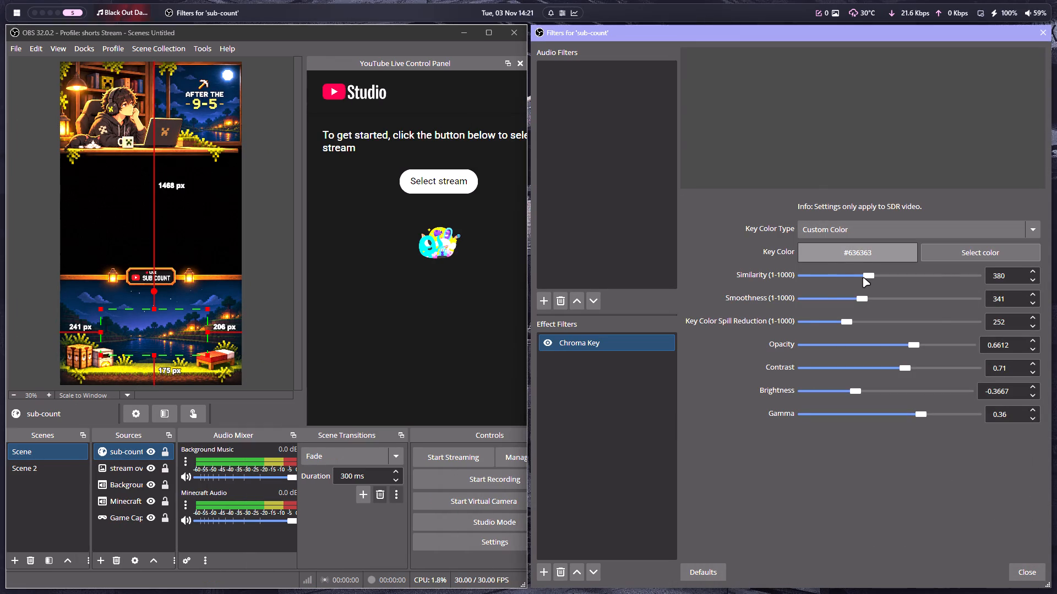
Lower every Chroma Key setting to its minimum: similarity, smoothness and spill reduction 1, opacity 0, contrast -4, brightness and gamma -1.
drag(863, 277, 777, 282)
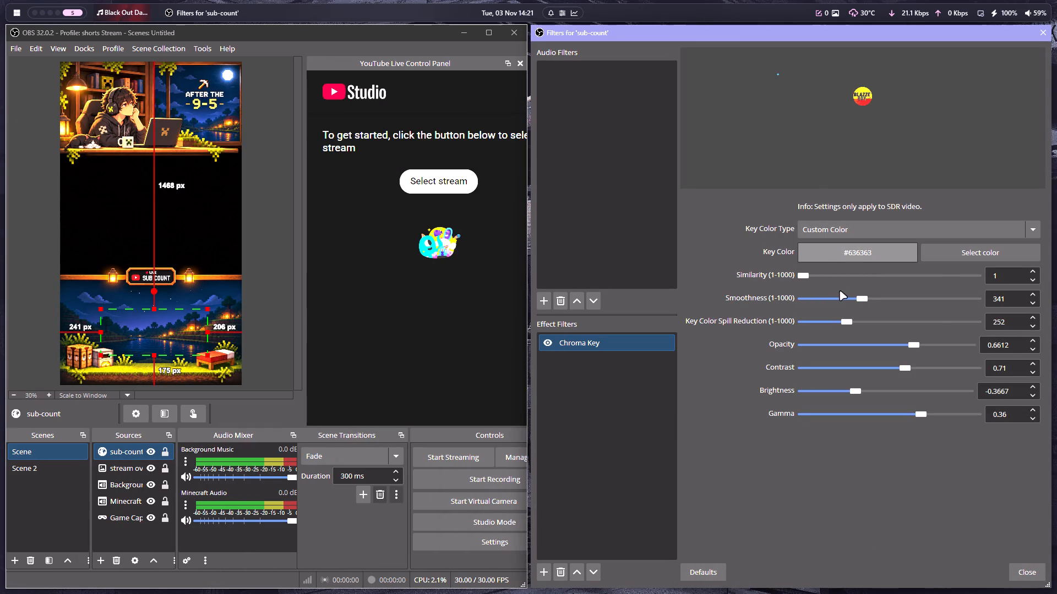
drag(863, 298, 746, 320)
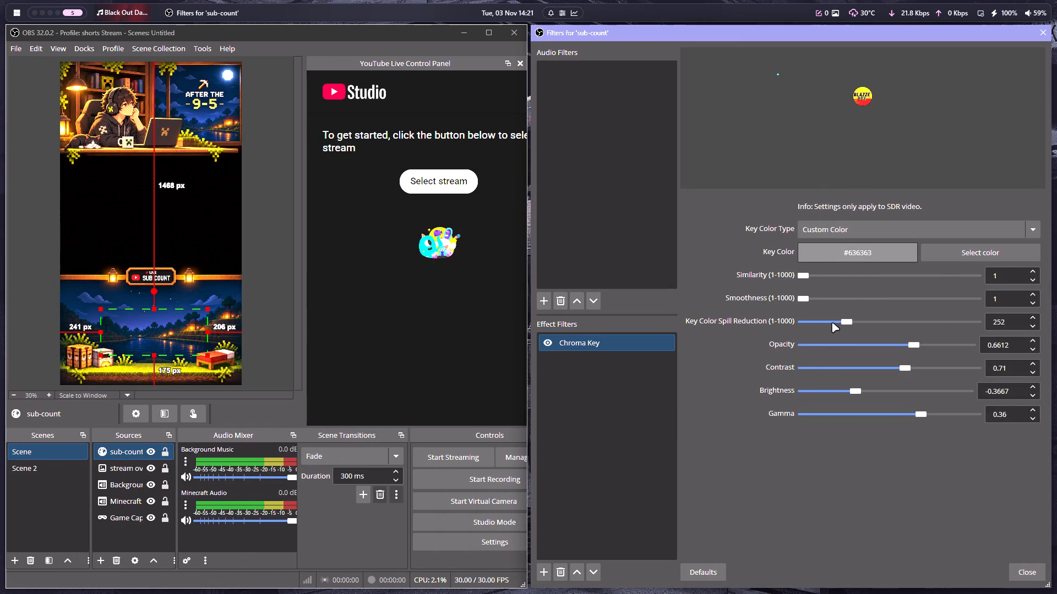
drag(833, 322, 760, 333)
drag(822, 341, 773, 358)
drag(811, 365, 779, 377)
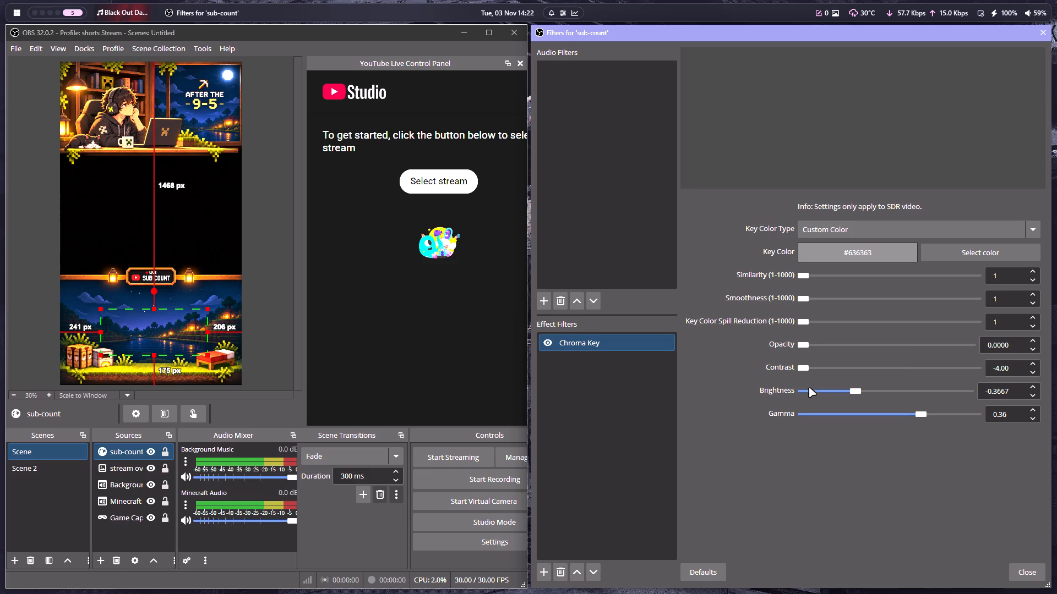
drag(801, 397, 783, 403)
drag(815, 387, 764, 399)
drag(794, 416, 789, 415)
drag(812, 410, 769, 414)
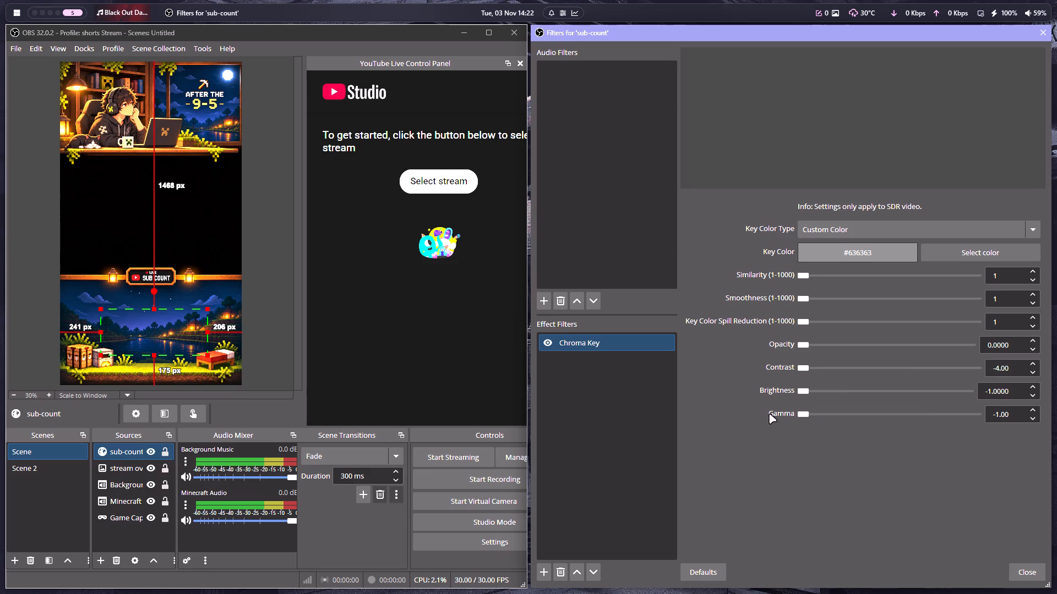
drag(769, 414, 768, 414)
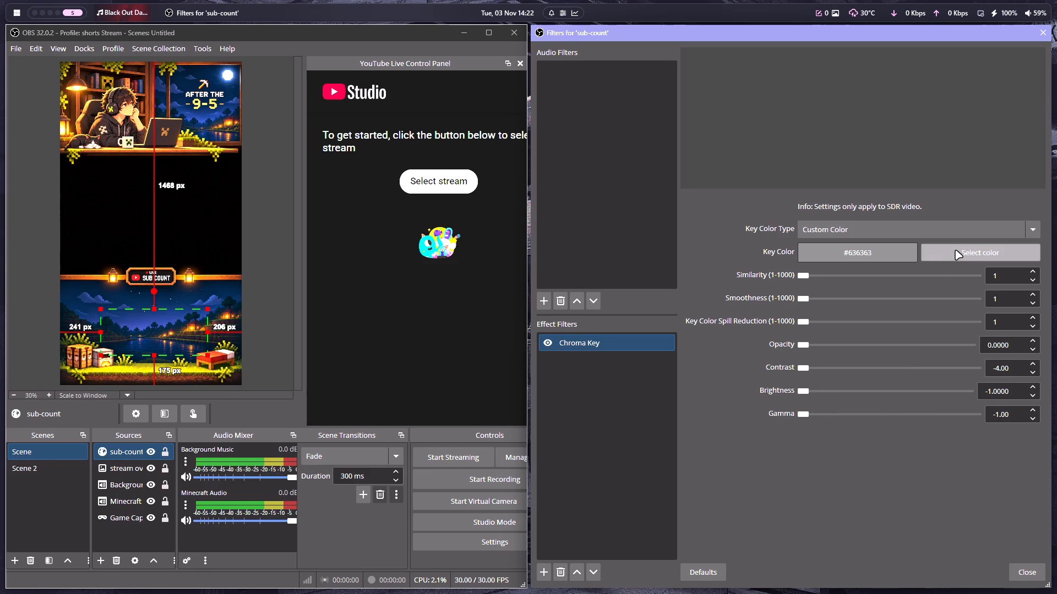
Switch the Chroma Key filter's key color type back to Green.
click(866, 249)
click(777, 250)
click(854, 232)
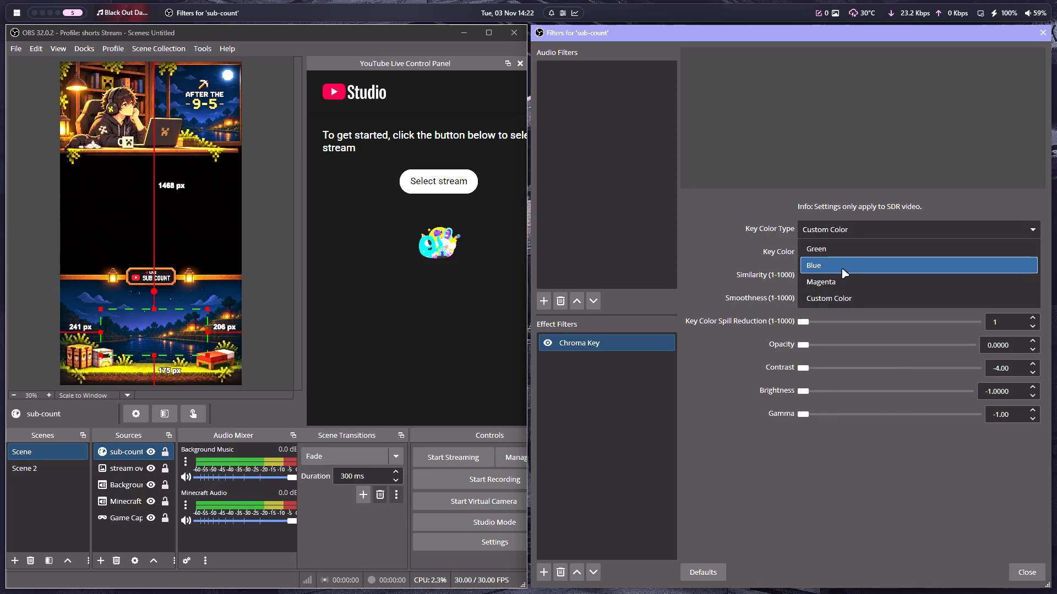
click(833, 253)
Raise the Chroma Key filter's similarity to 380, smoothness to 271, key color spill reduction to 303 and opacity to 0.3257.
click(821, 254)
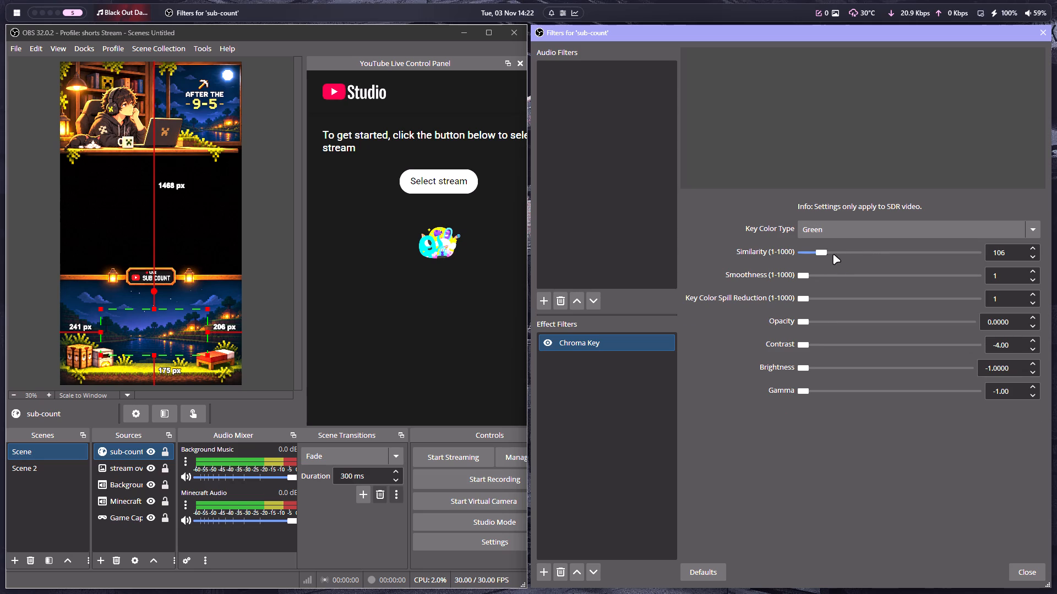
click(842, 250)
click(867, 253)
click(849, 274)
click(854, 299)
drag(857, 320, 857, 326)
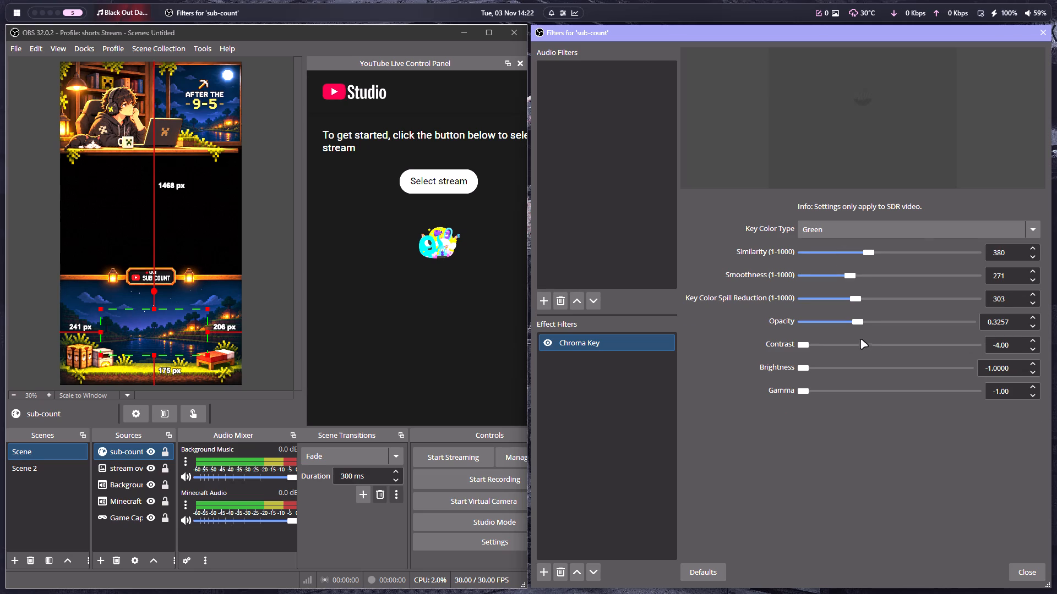
Set the Chroma Key filter's contrast to -1.27, gamma to -0.17, brightness to 0.3000 and opacity to 0.9178.
click(862, 346)
click(867, 363)
click(875, 386)
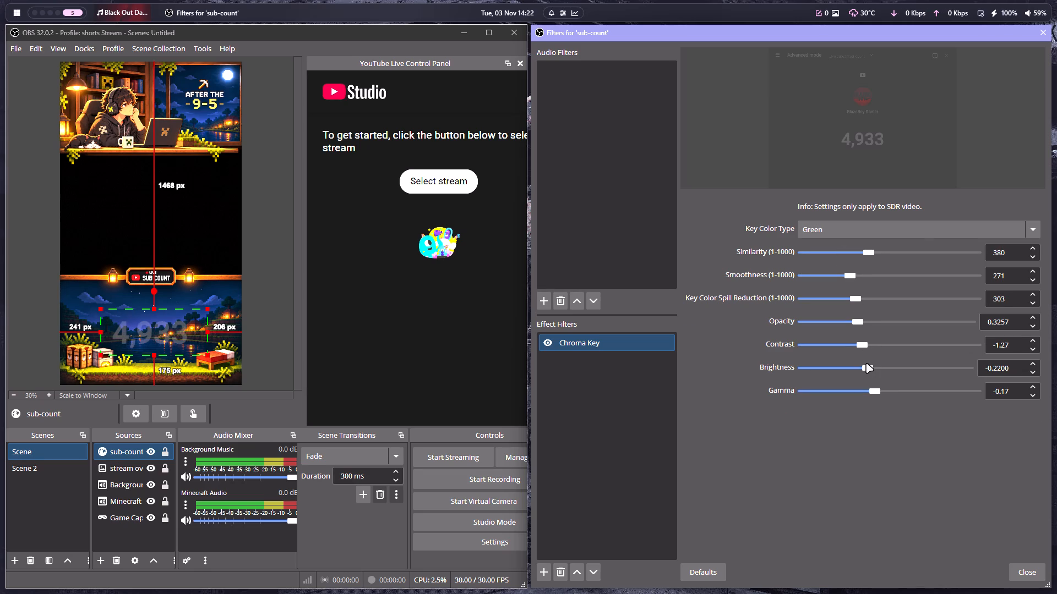
drag(866, 369, 910, 365)
drag(860, 319, 956, 320)
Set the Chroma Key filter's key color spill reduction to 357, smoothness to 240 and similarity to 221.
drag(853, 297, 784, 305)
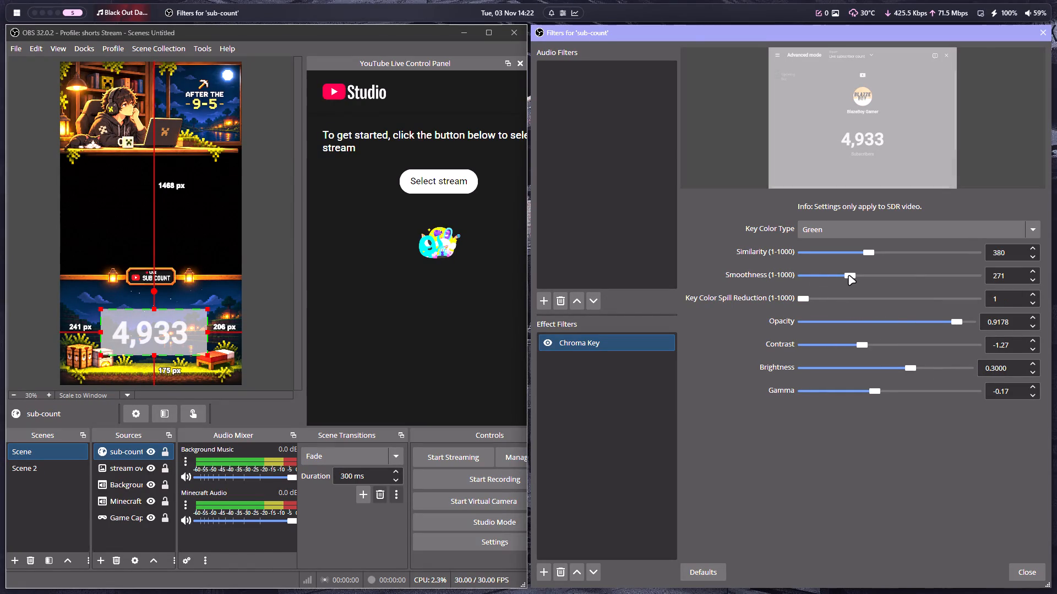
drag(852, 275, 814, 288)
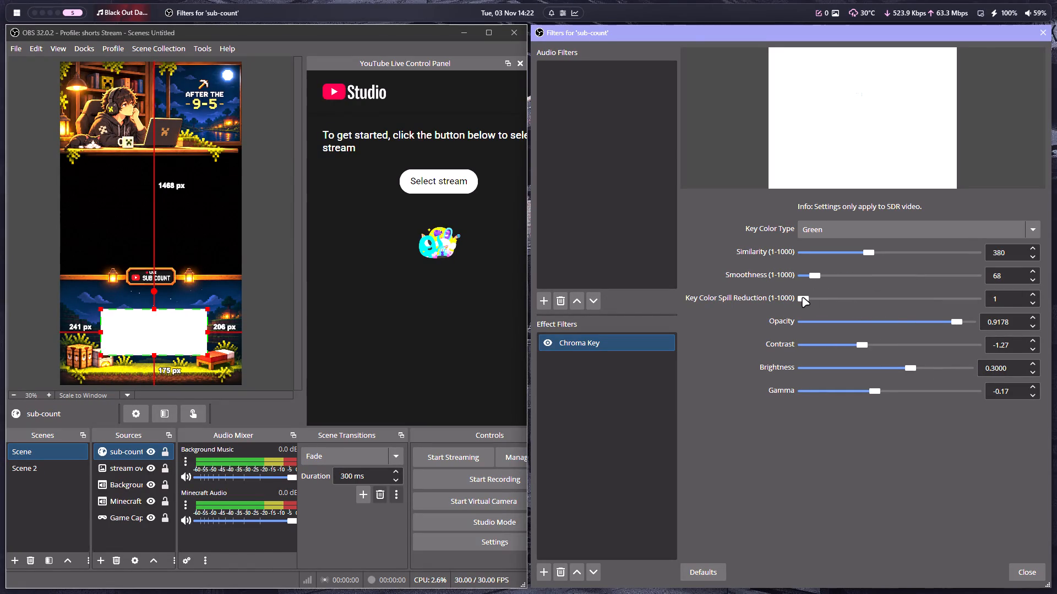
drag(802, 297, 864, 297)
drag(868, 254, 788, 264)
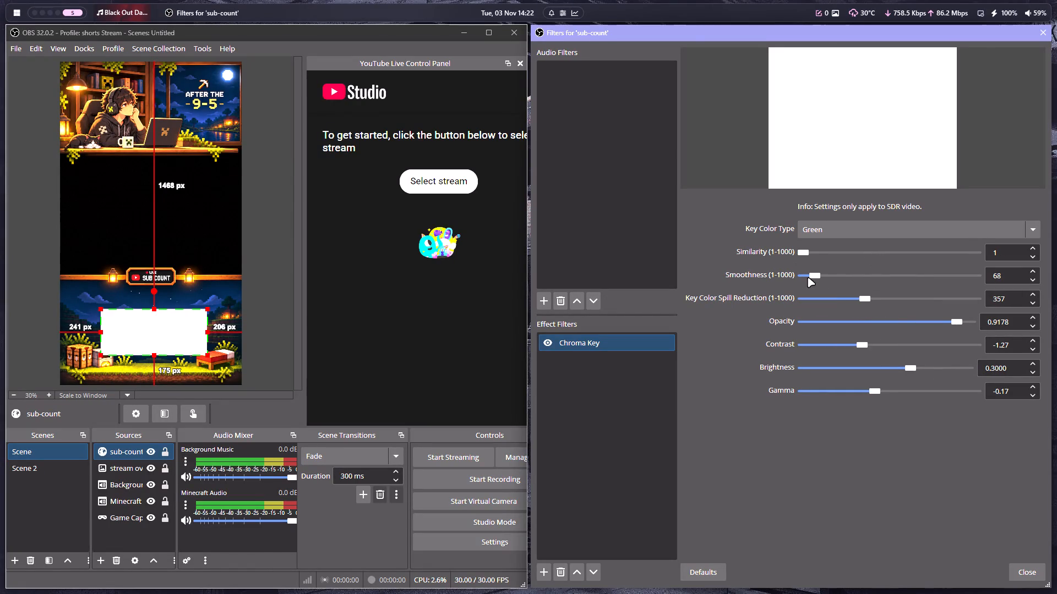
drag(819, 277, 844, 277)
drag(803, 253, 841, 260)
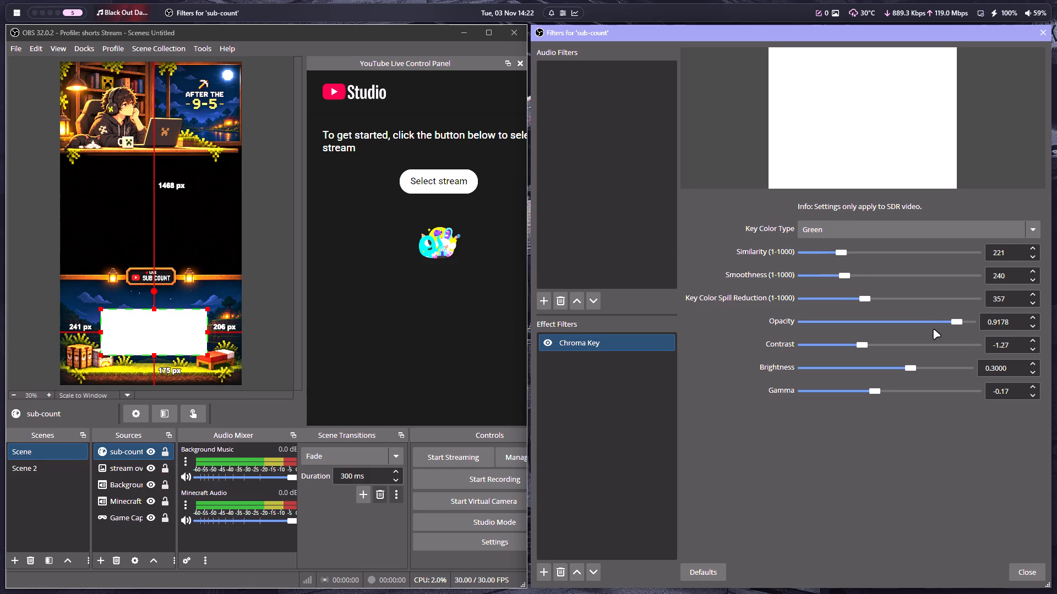
Set the Chroma Key filter's gamma to -0.30 and its contrast to 1.02.
click(863, 344)
drag(875, 389, 912, 389)
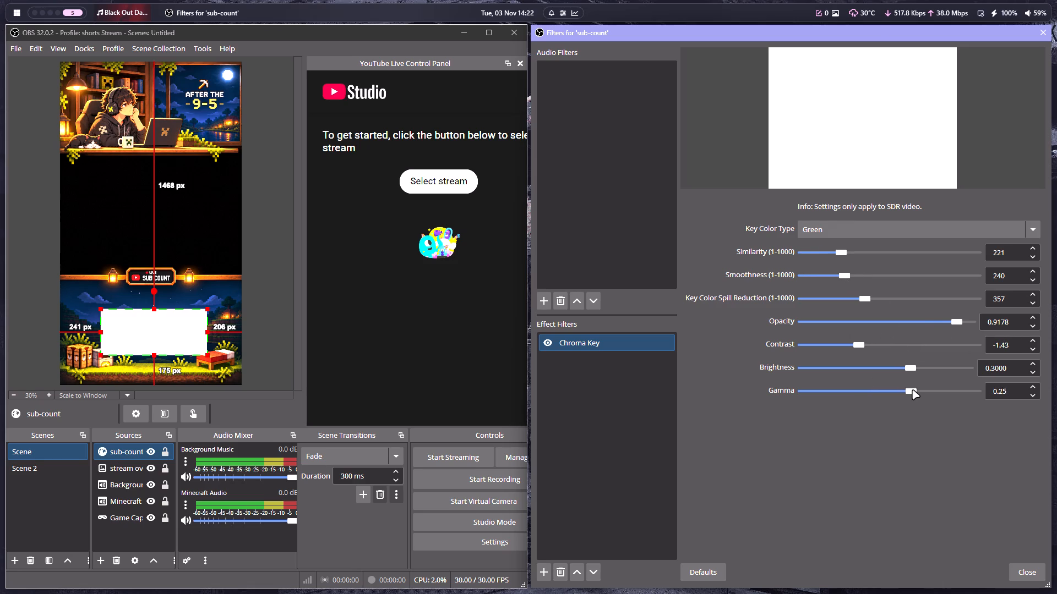
drag(912, 389, 864, 386)
drag(858, 341, 911, 348)
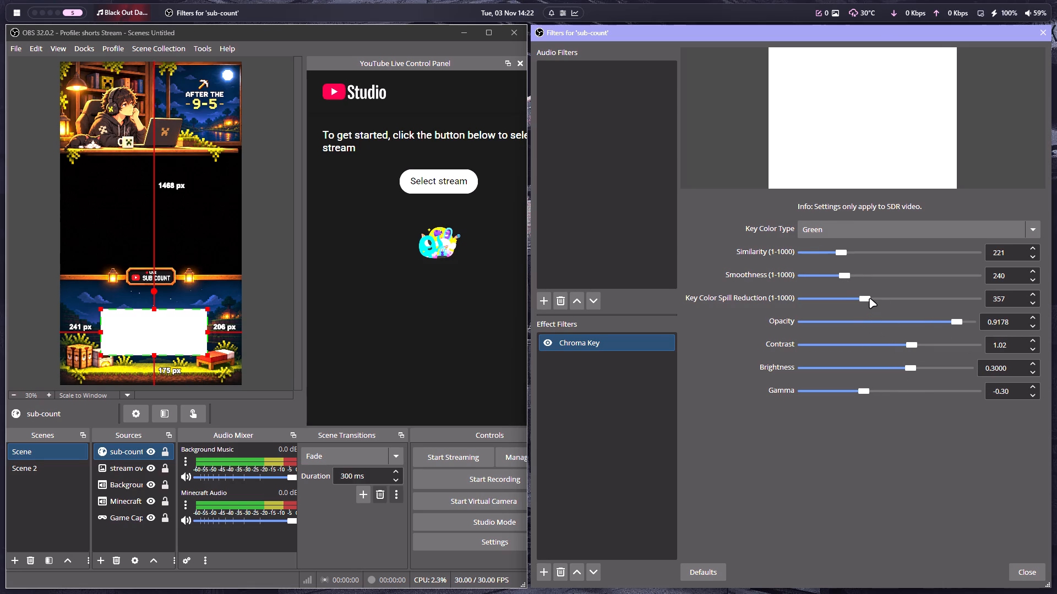
Set the Chroma Key filter's key color spill reduction to 81, smoothness to 297 and similarity to 405.
drag(869, 298, 816, 304)
drag(851, 275, 802, 284)
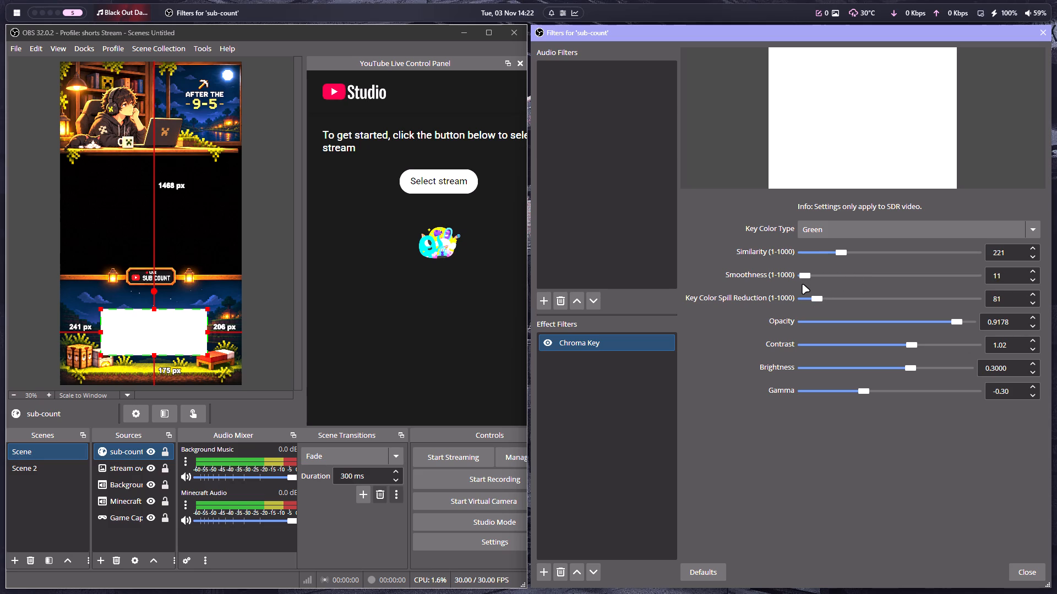
drag(802, 284, 854, 288)
drag(844, 253, 873, 258)
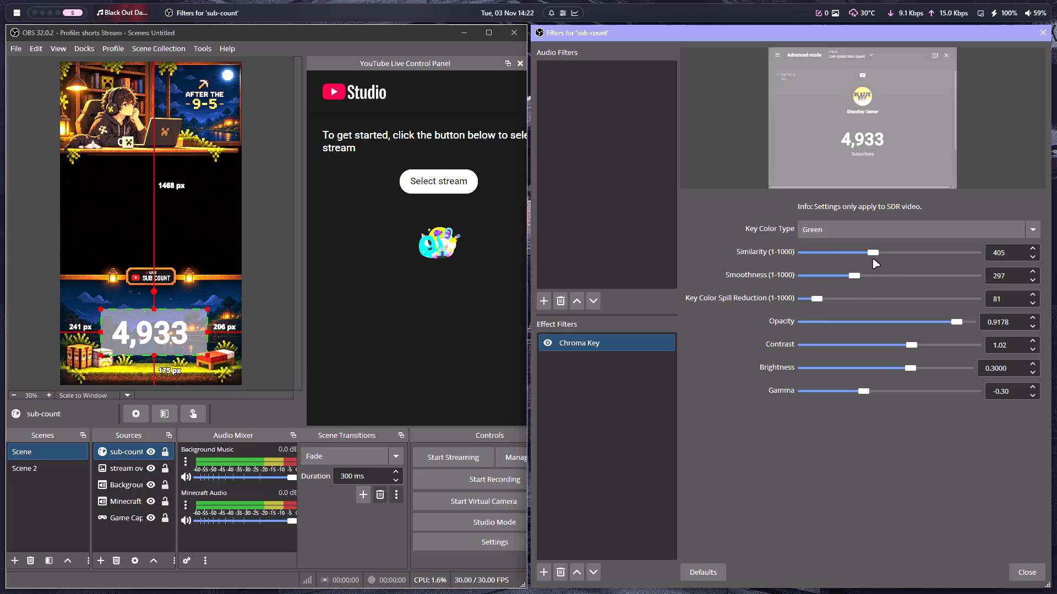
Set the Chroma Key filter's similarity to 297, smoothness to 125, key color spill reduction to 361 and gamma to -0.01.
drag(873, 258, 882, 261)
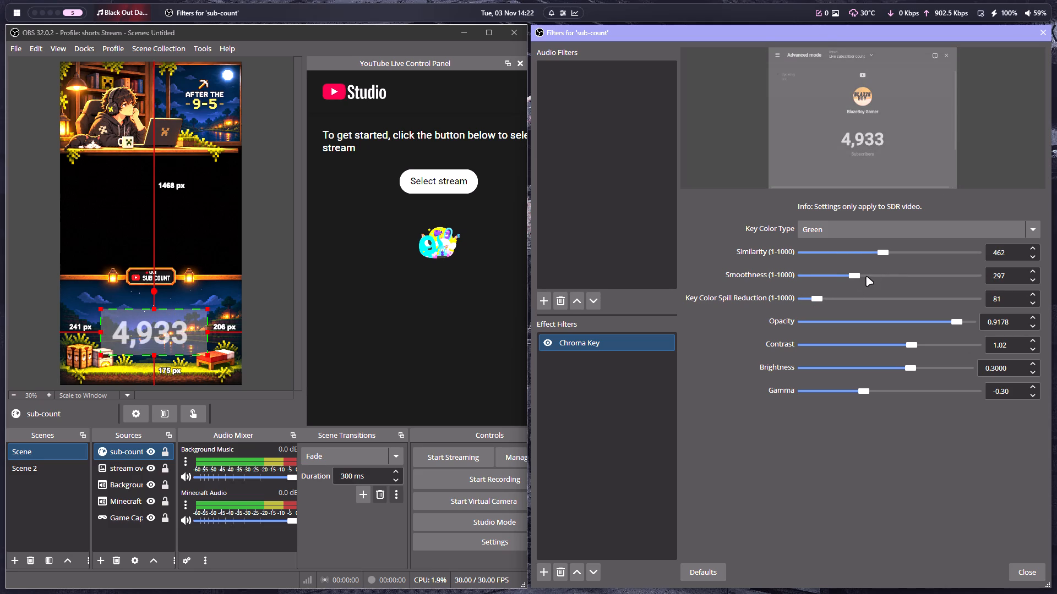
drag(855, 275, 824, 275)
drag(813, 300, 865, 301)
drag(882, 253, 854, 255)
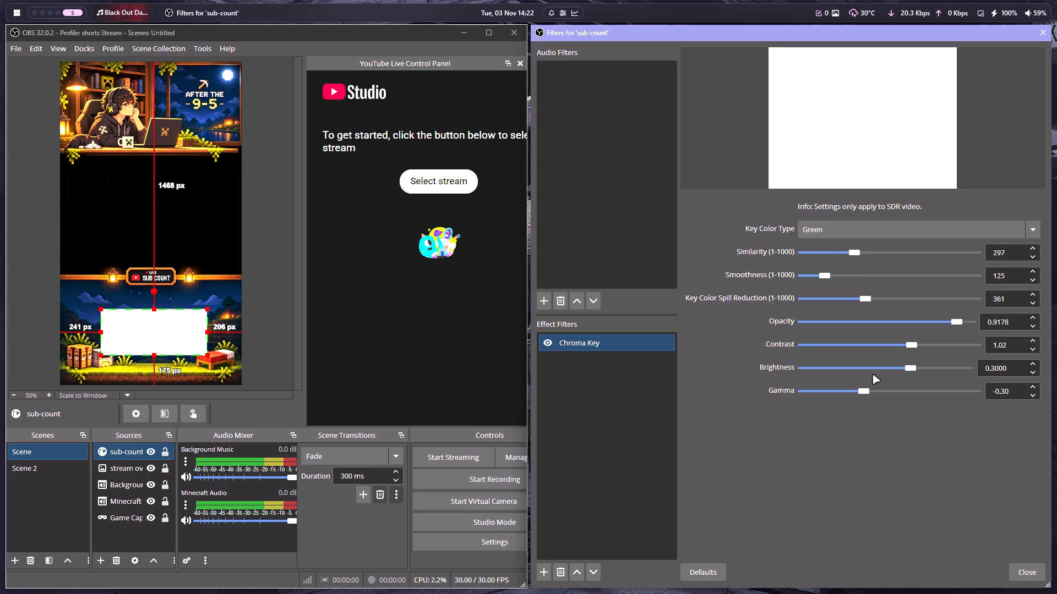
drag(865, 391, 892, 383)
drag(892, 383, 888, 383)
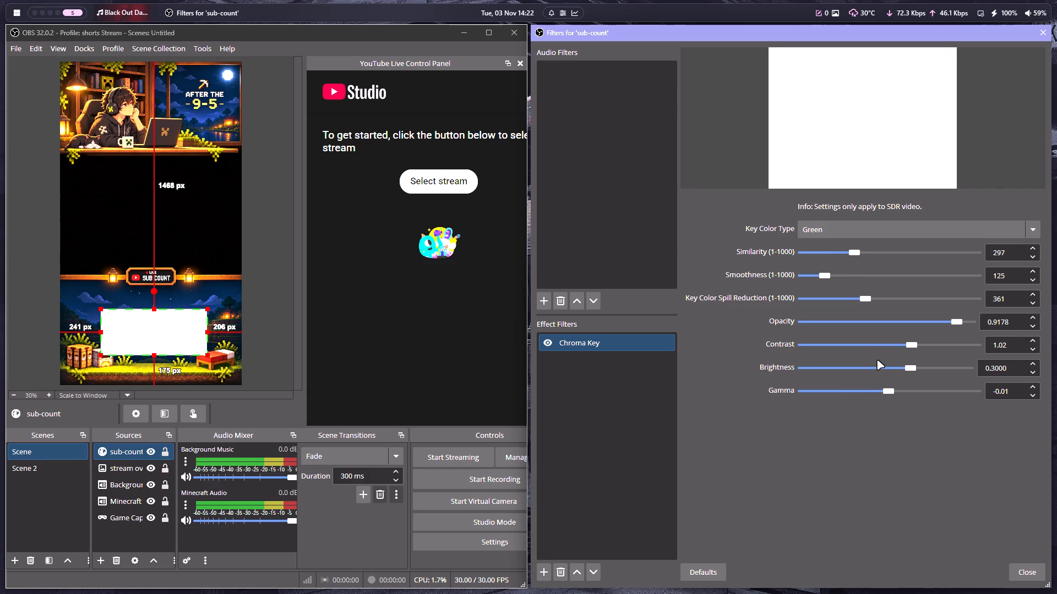
Delete the Chroma Key filter from the sub-count source.
click(560, 576)
click(573, 332)
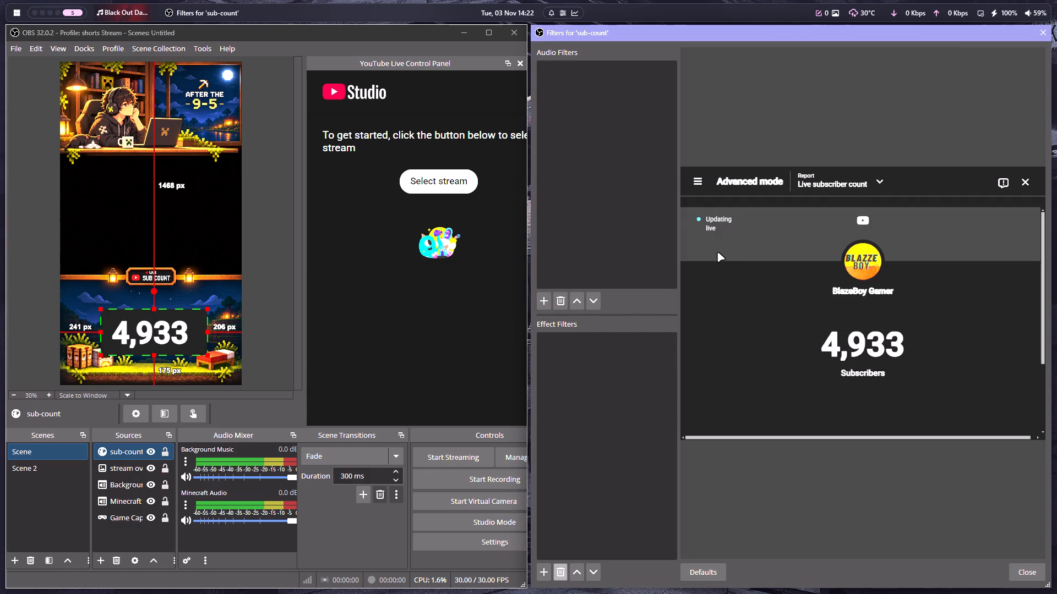
Float the sub-count Filters window beside the scene preview and capture a full-screen screenshot of both.
key(alt+shift+space)
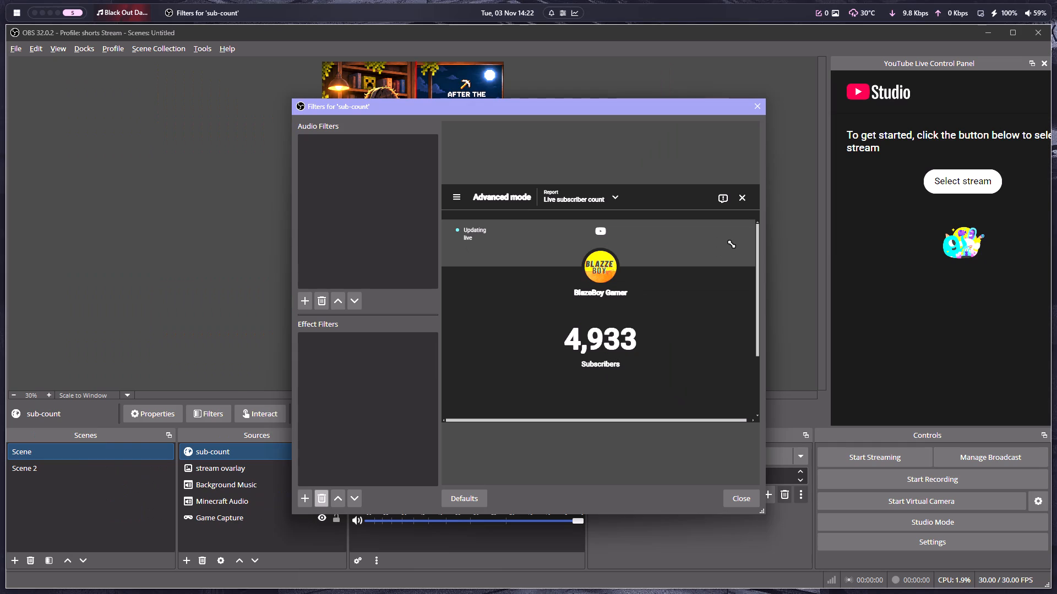
drag(574, 110, 831, 108)
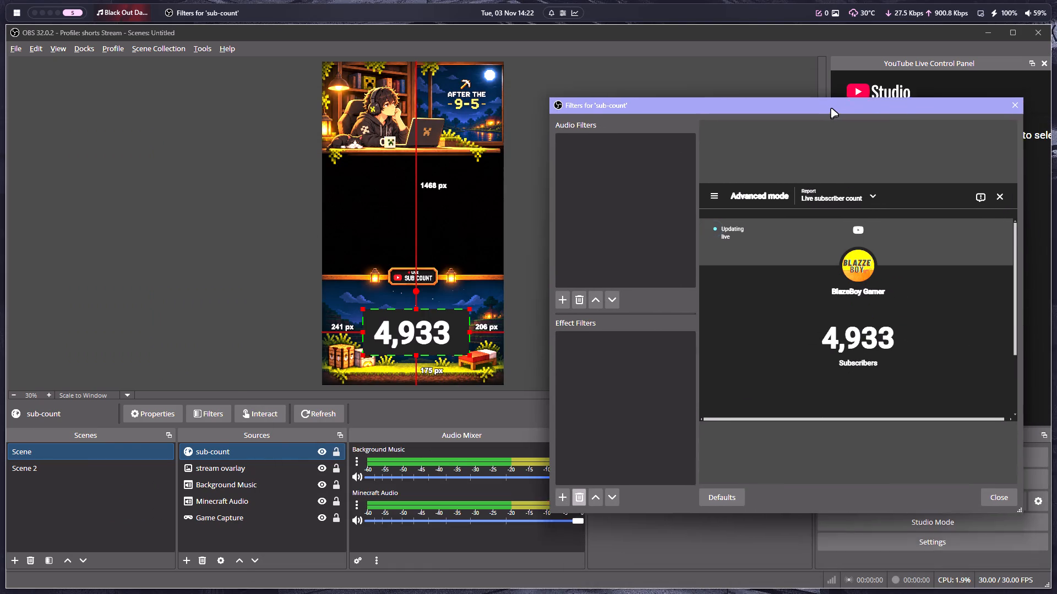
drag(831, 108, 824, 86)
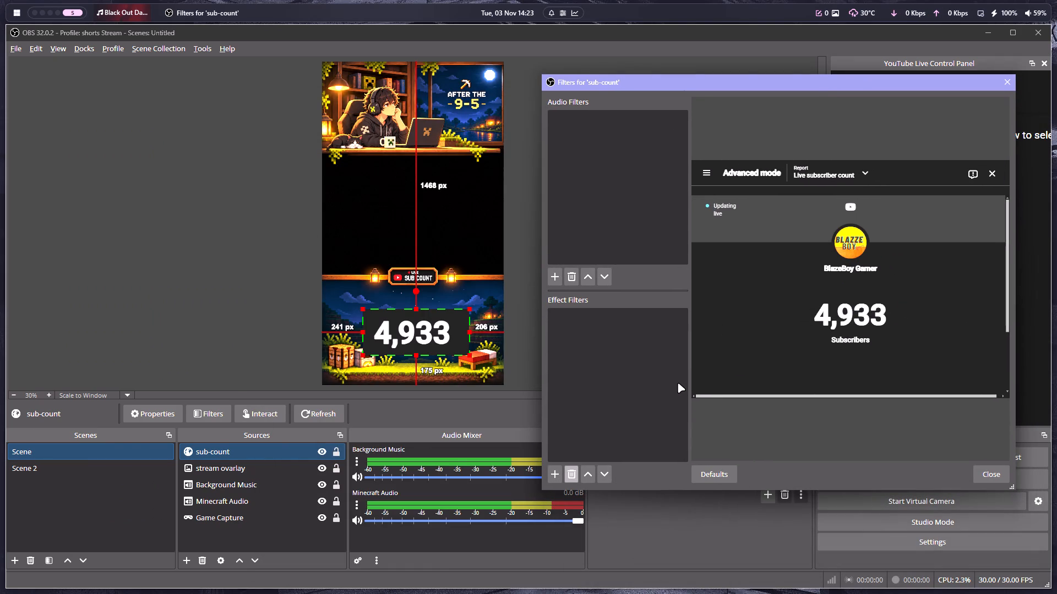
key(shift+super+s)
drag(0, 0, 1056, 593)
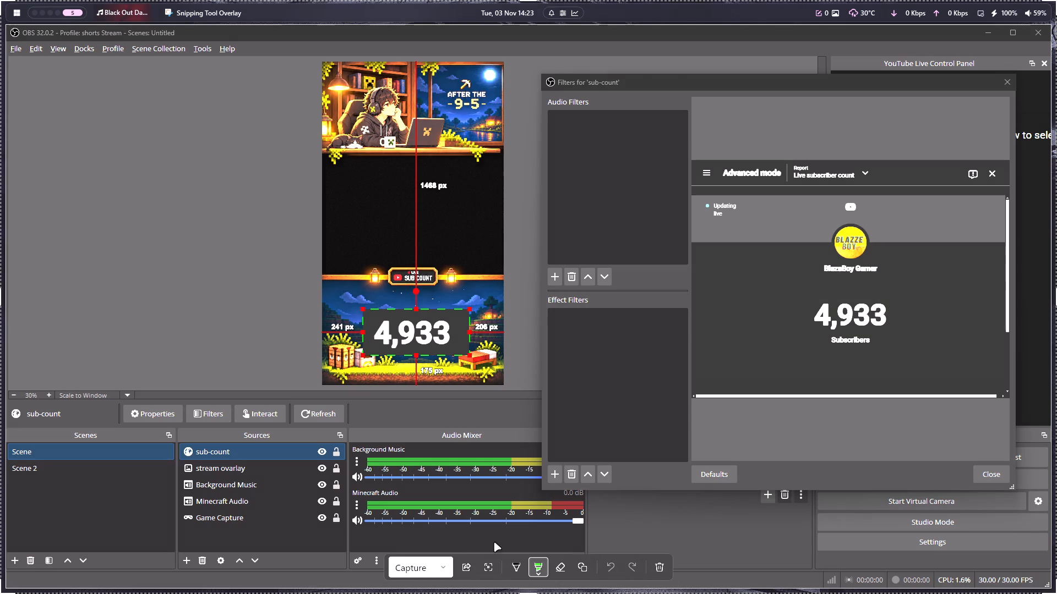
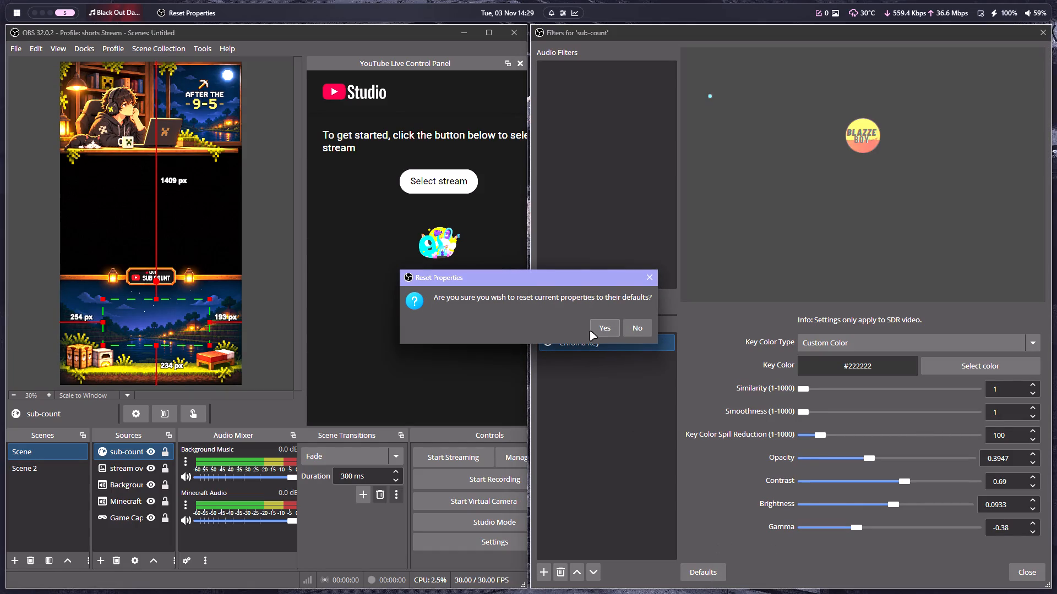
drag(598, 329, 602, 340)
click(607, 323)
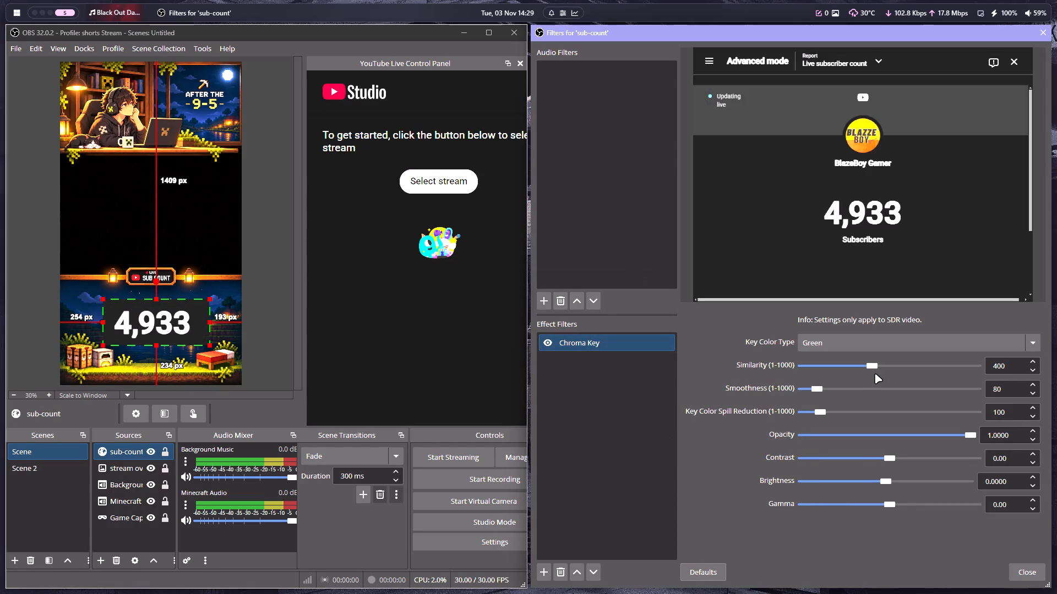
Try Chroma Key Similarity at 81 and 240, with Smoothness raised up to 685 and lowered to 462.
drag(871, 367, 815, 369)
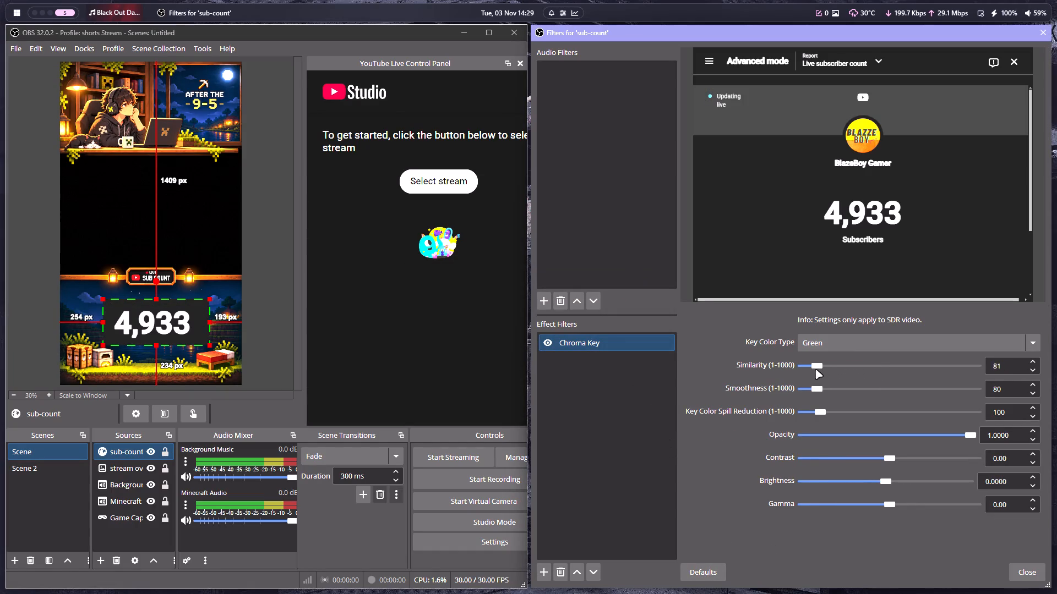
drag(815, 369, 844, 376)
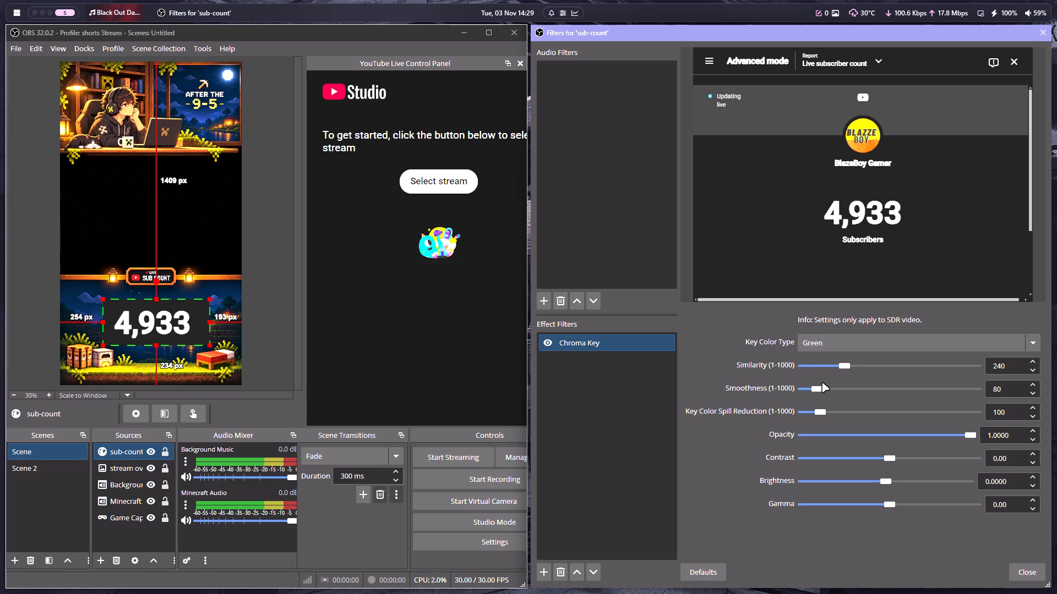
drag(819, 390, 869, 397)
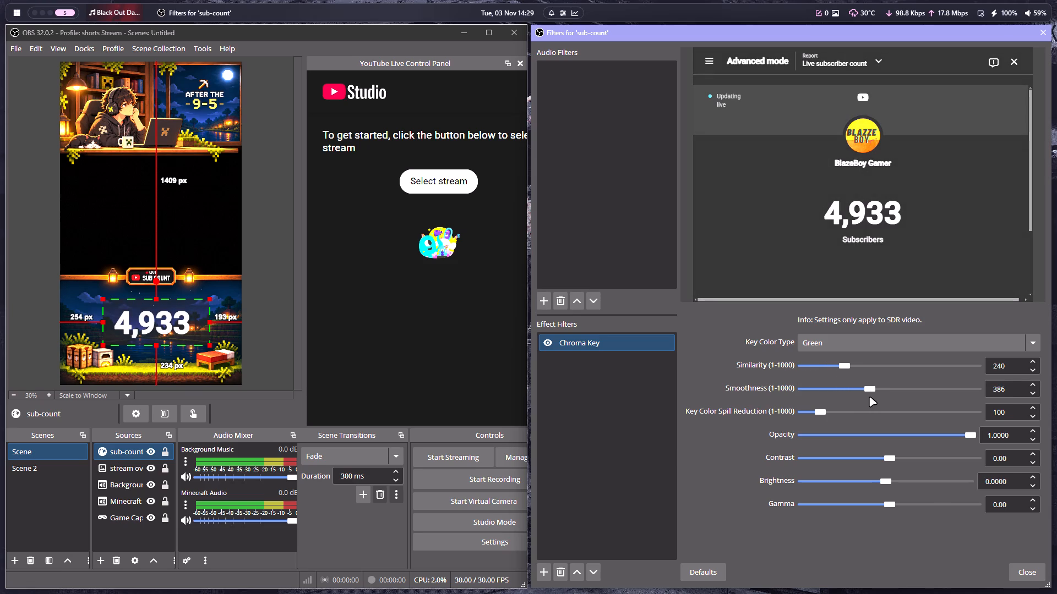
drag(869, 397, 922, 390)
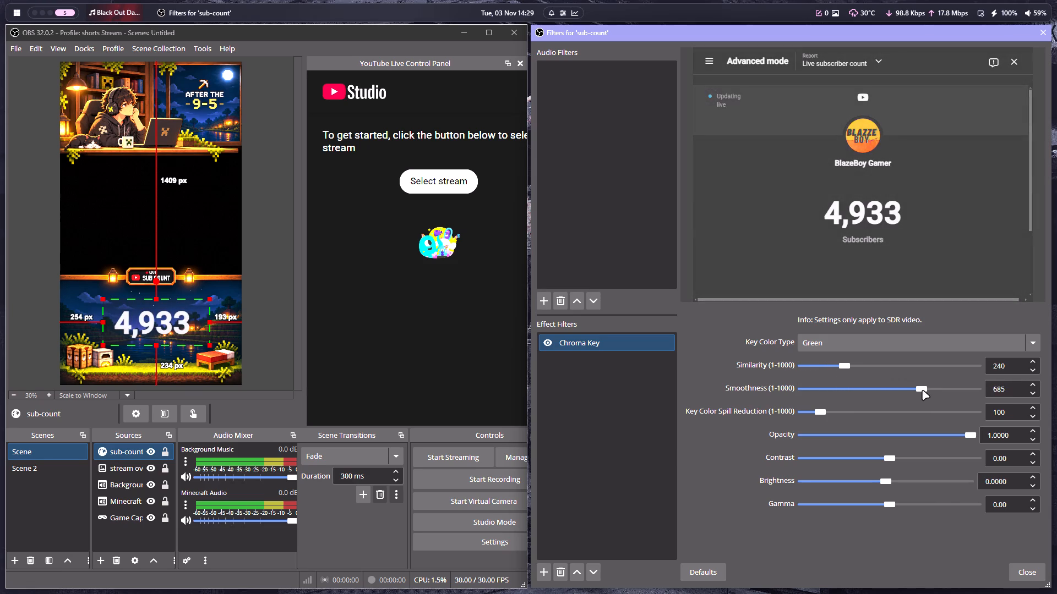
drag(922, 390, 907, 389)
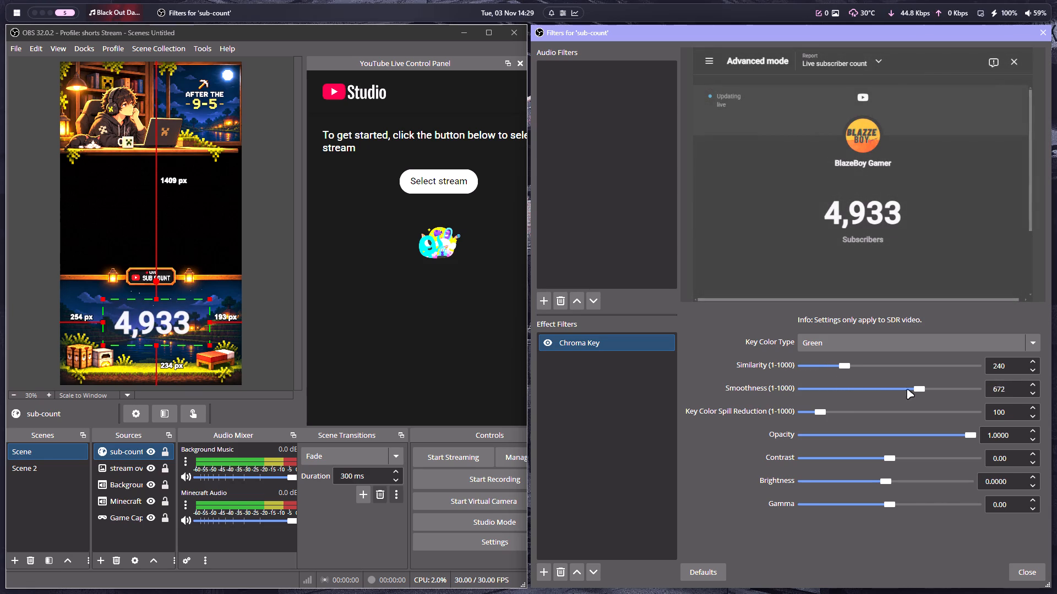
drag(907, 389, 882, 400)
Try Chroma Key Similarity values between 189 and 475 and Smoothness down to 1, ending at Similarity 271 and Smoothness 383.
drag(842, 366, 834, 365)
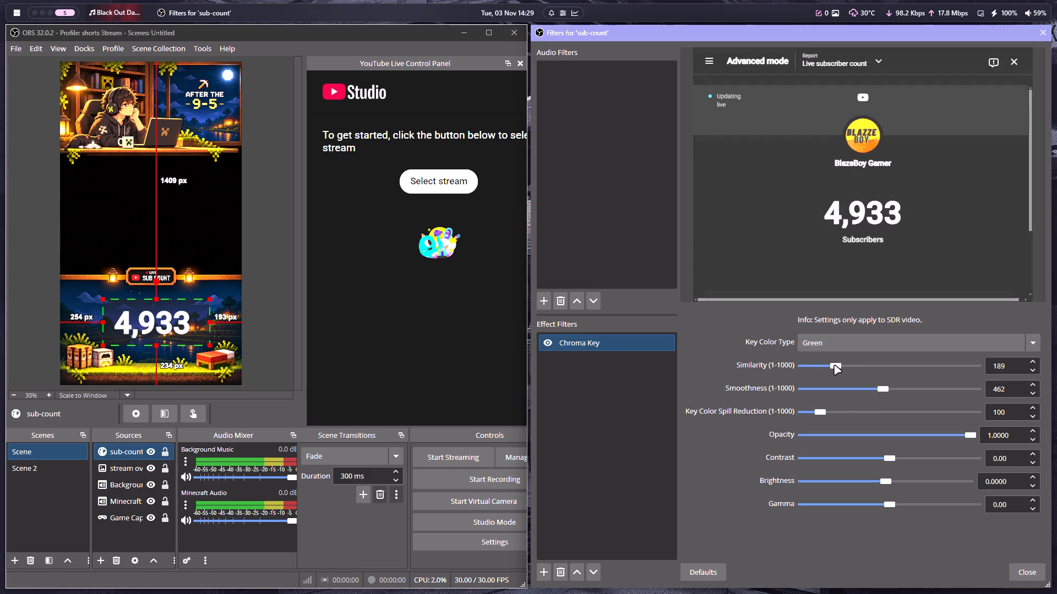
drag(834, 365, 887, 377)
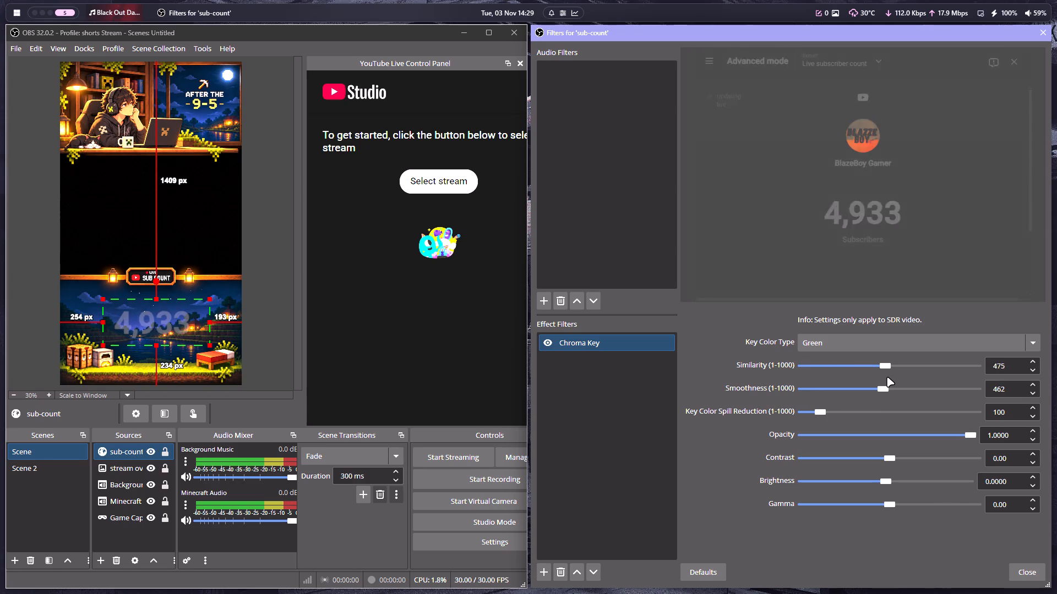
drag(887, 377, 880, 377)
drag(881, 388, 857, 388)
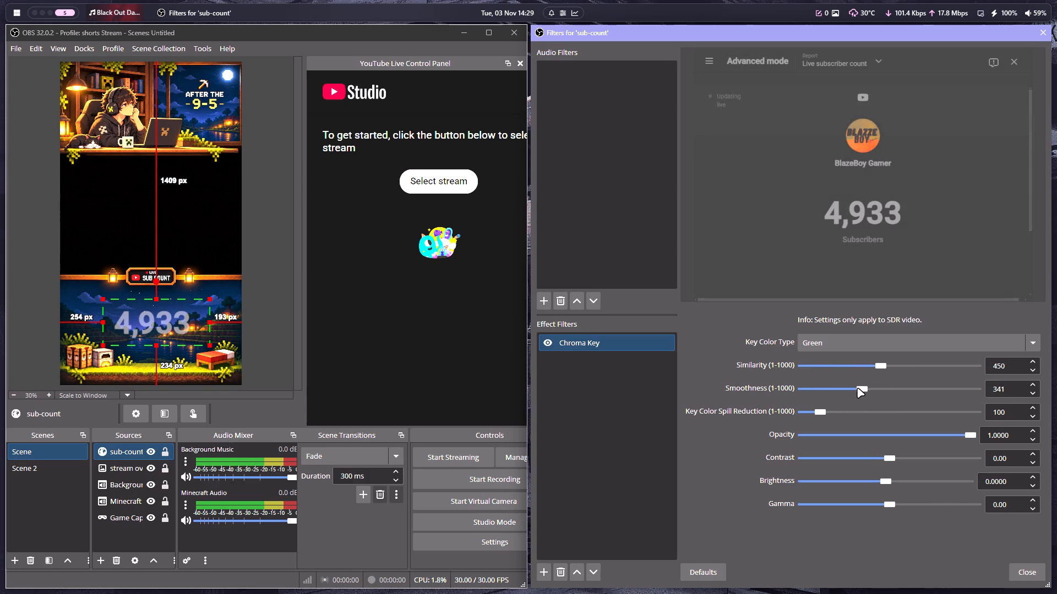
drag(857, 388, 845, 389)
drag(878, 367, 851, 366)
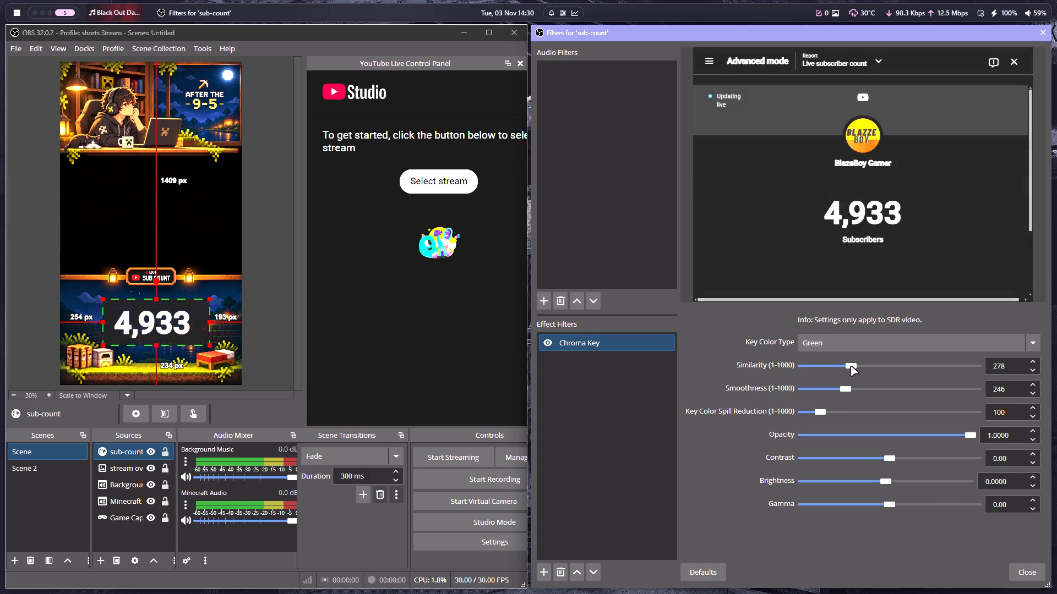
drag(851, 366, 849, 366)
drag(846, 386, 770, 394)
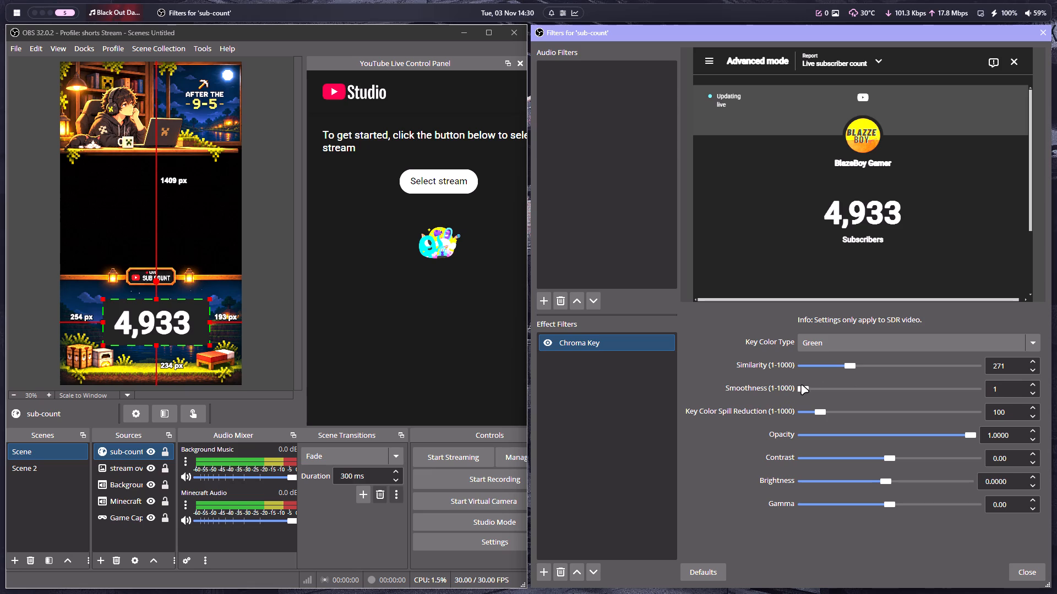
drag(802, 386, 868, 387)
Try Key Color Spill Reduction values up to 768 and set it to 297.
drag(821, 412, 867, 411)
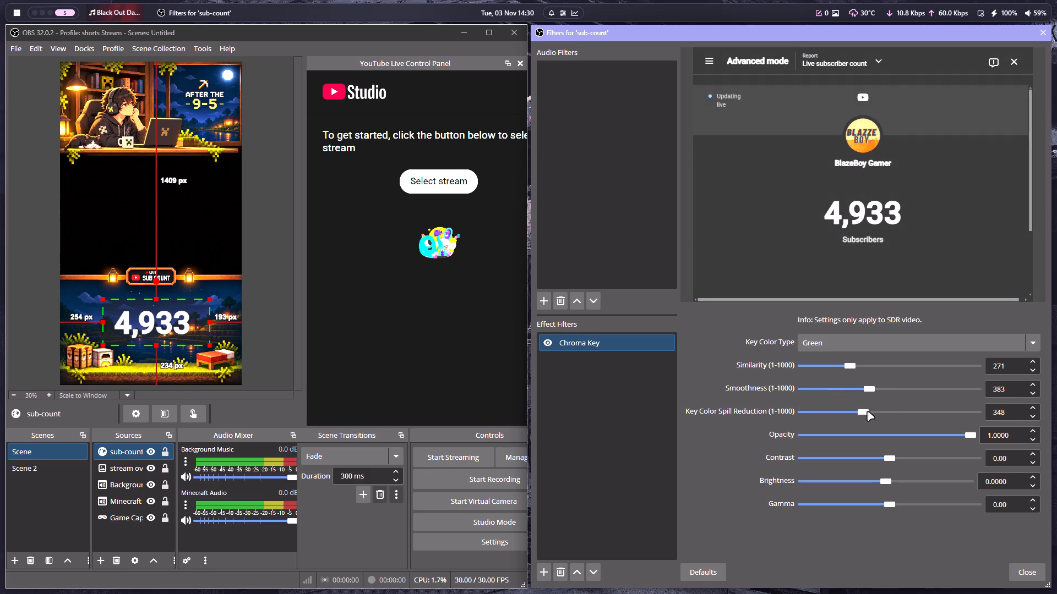
drag(867, 411, 936, 416)
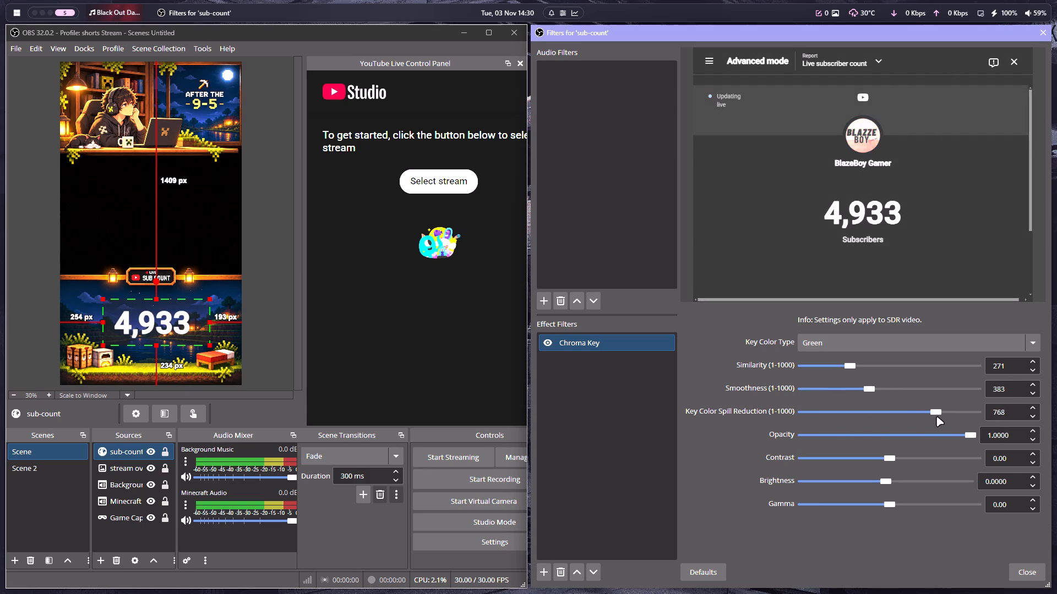
drag(936, 416, 854, 430)
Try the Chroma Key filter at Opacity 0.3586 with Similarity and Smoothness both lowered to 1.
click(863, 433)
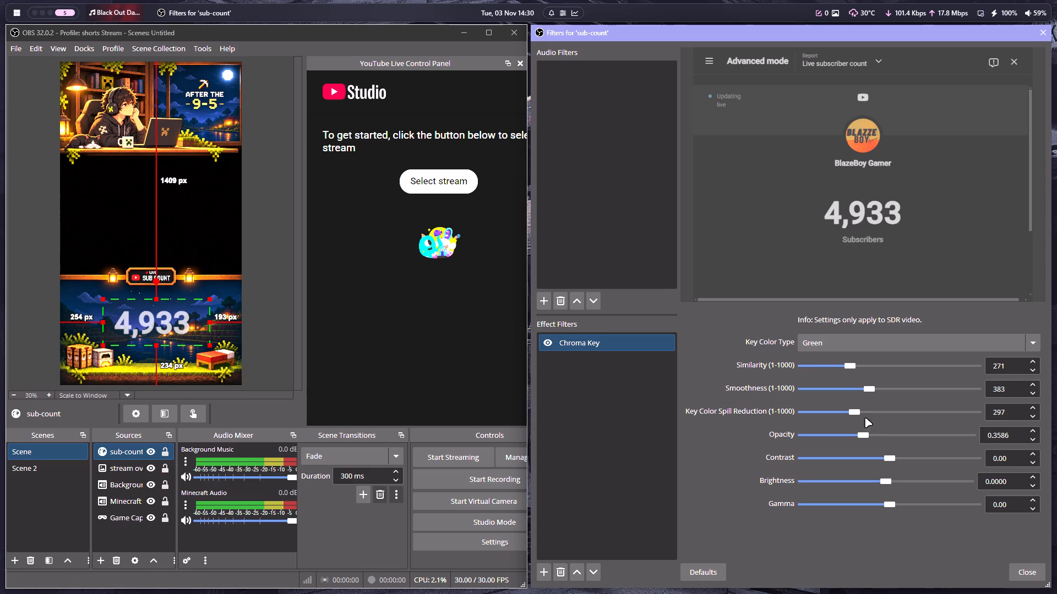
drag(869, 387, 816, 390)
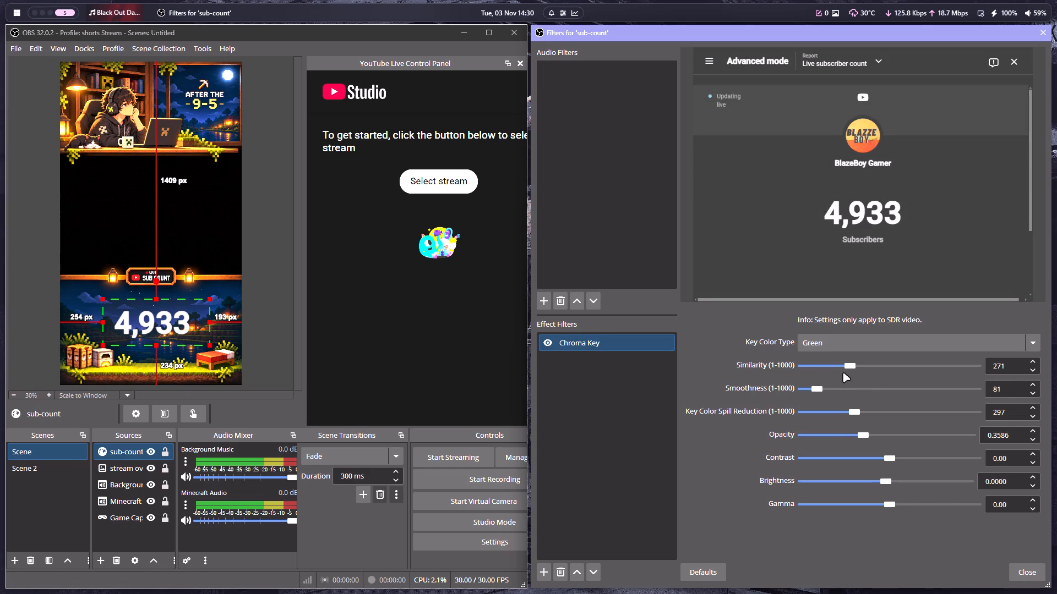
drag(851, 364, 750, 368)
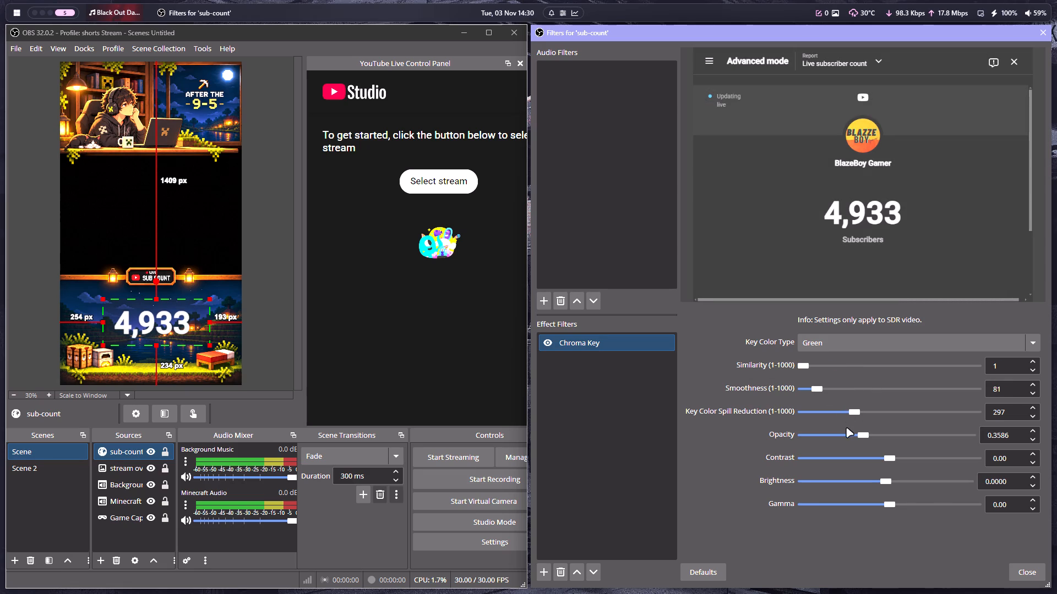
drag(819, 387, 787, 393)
Set the Chroma Key filter's Opacity to 0.5428, Smoothness to 303 and Similarity to 246.
drag(863, 432, 893, 446)
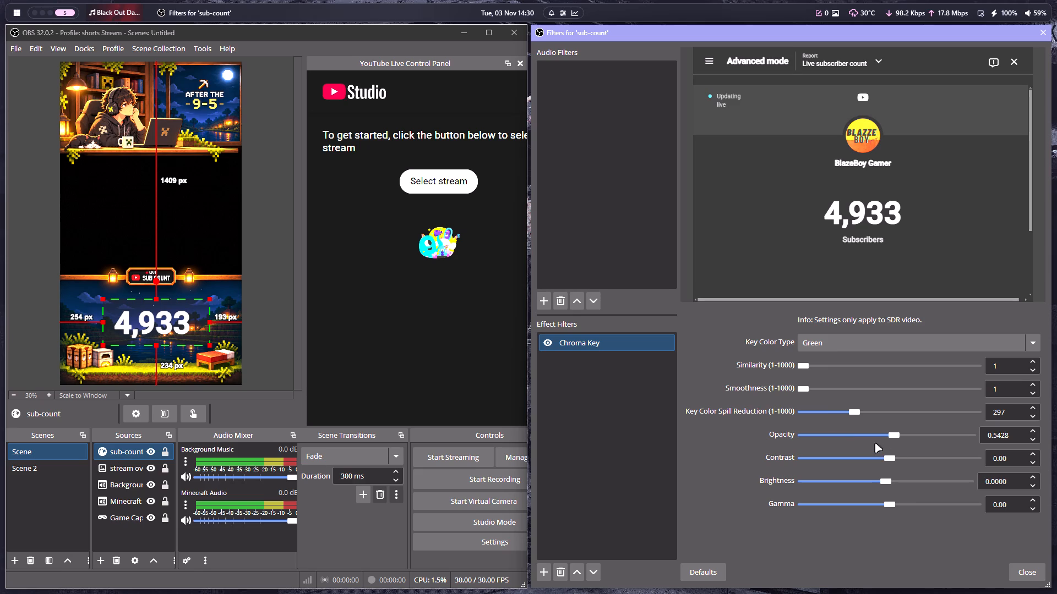
drag(804, 386, 855, 386)
drag(810, 366, 870, 366)
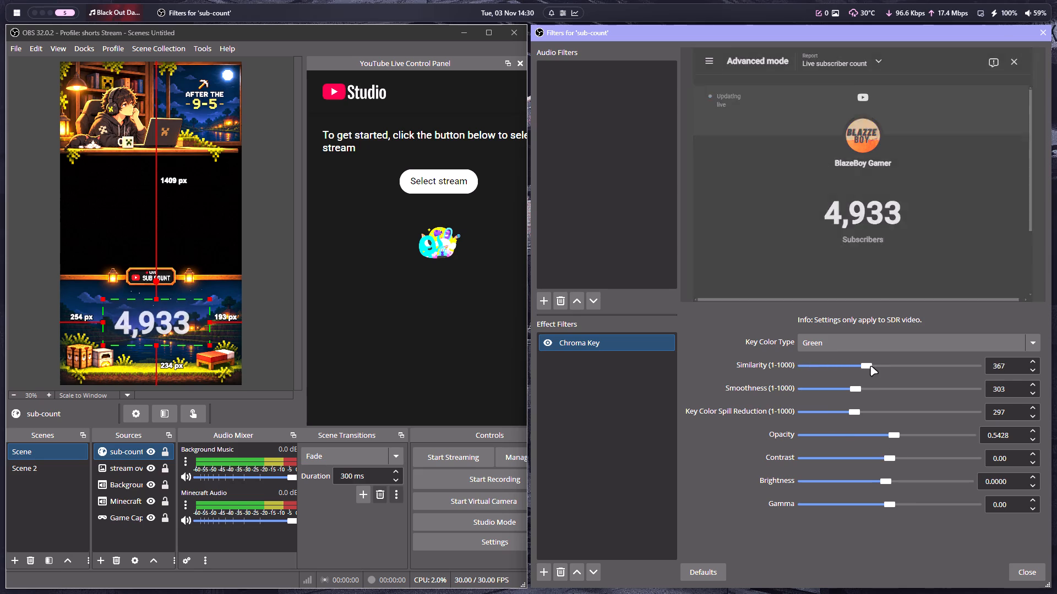
drag(870, 366, 848, 371)
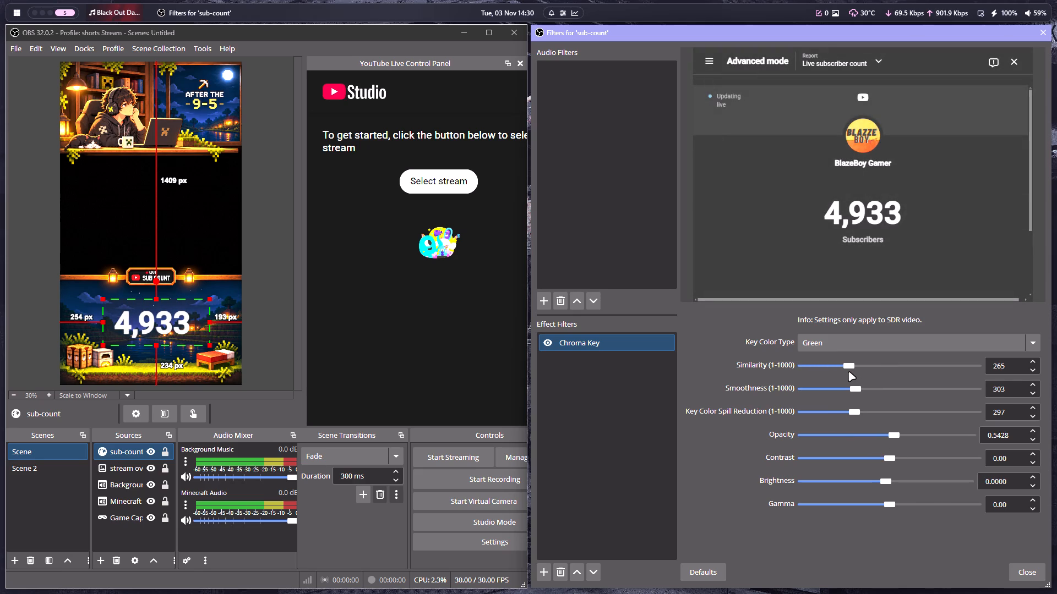
drag(848, 371, 845, 373)
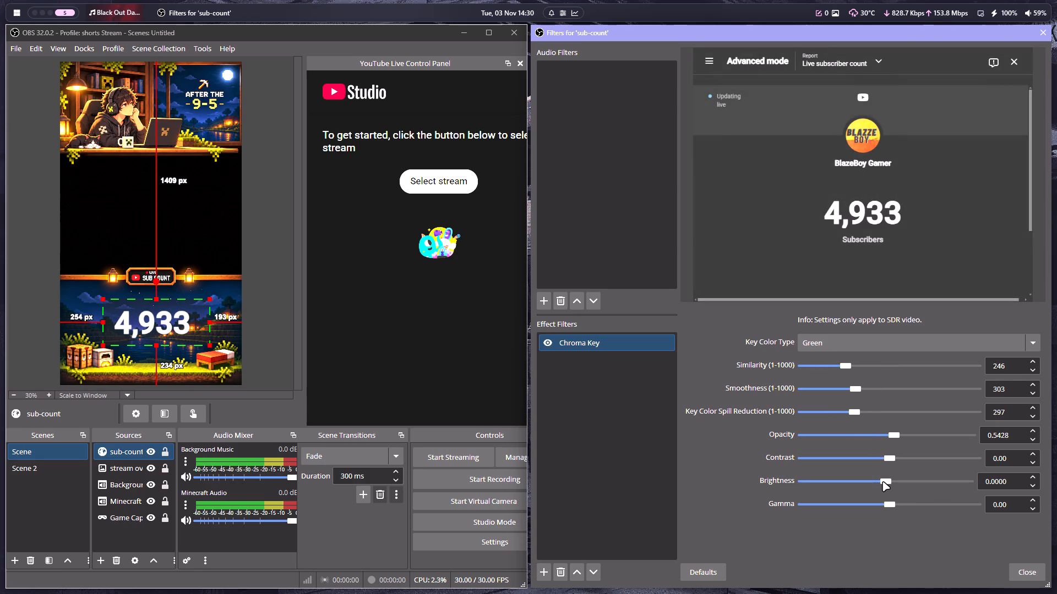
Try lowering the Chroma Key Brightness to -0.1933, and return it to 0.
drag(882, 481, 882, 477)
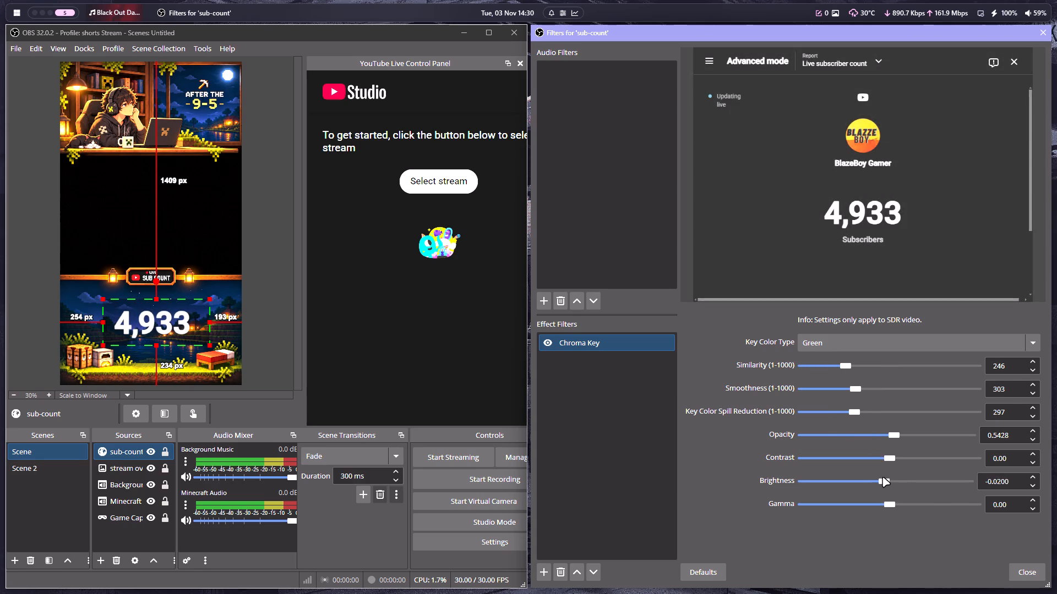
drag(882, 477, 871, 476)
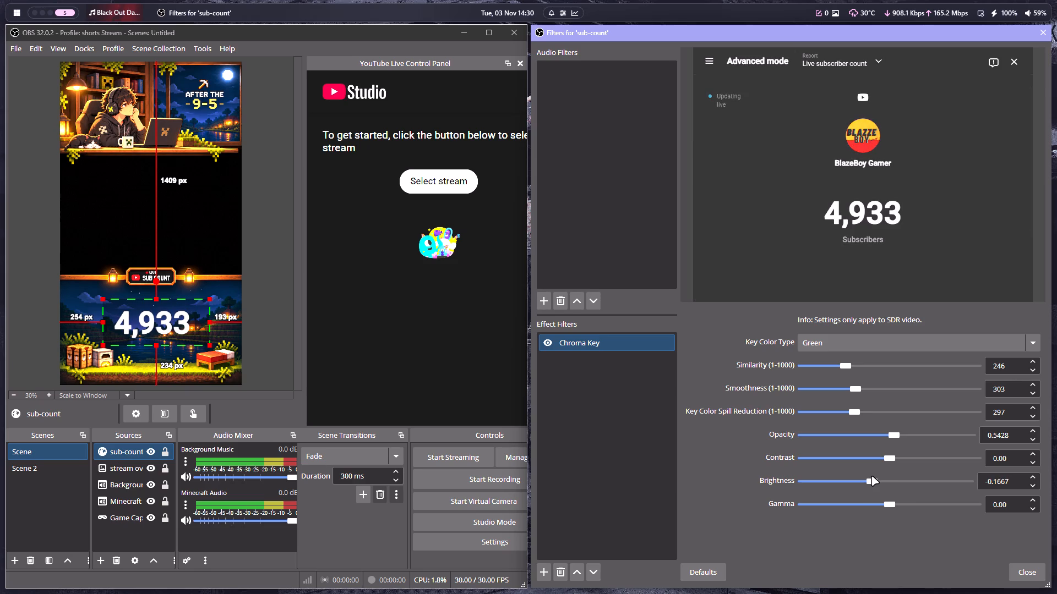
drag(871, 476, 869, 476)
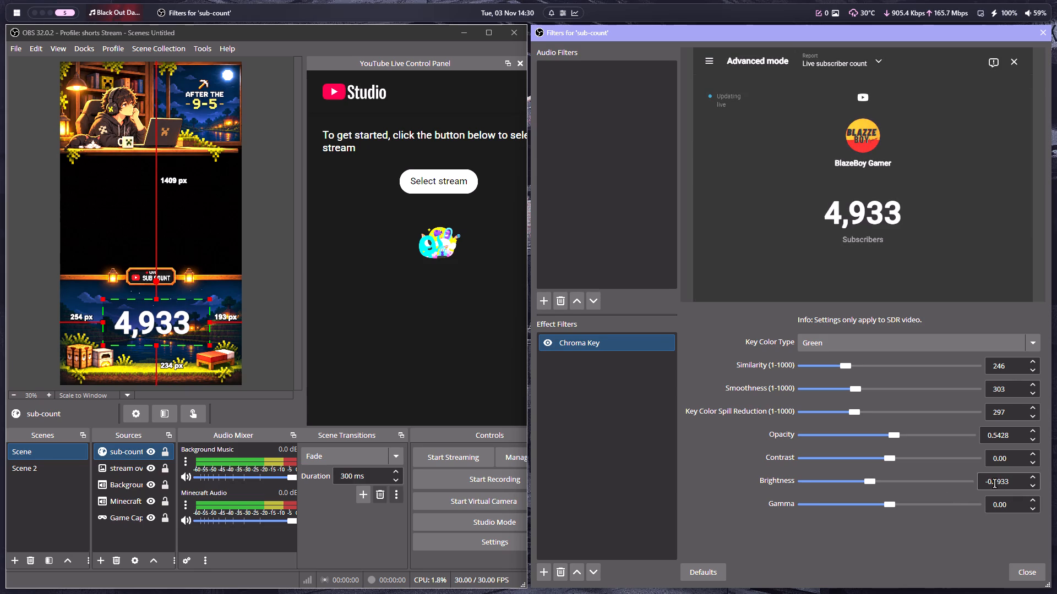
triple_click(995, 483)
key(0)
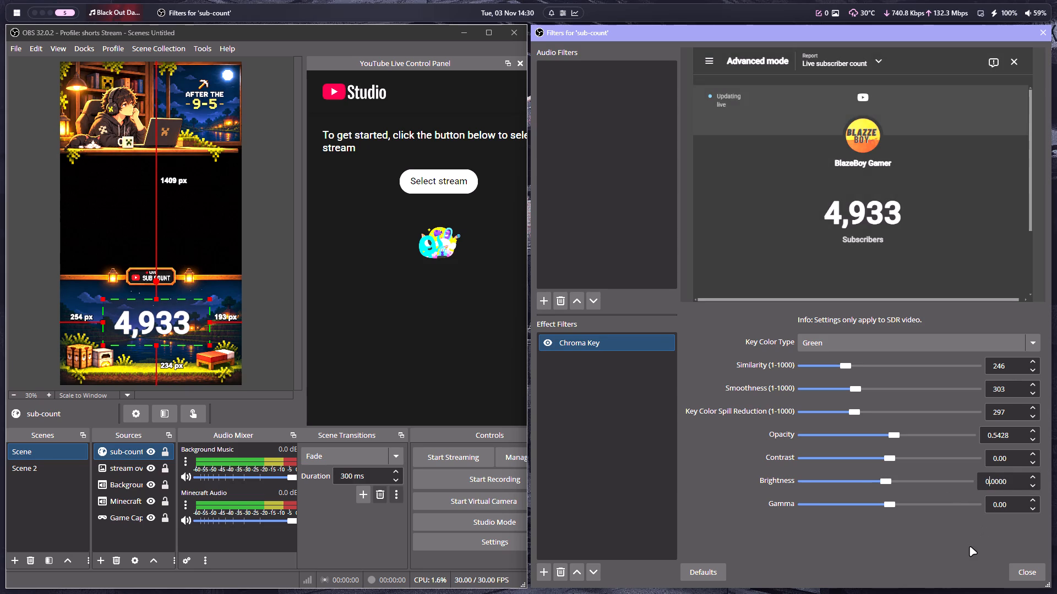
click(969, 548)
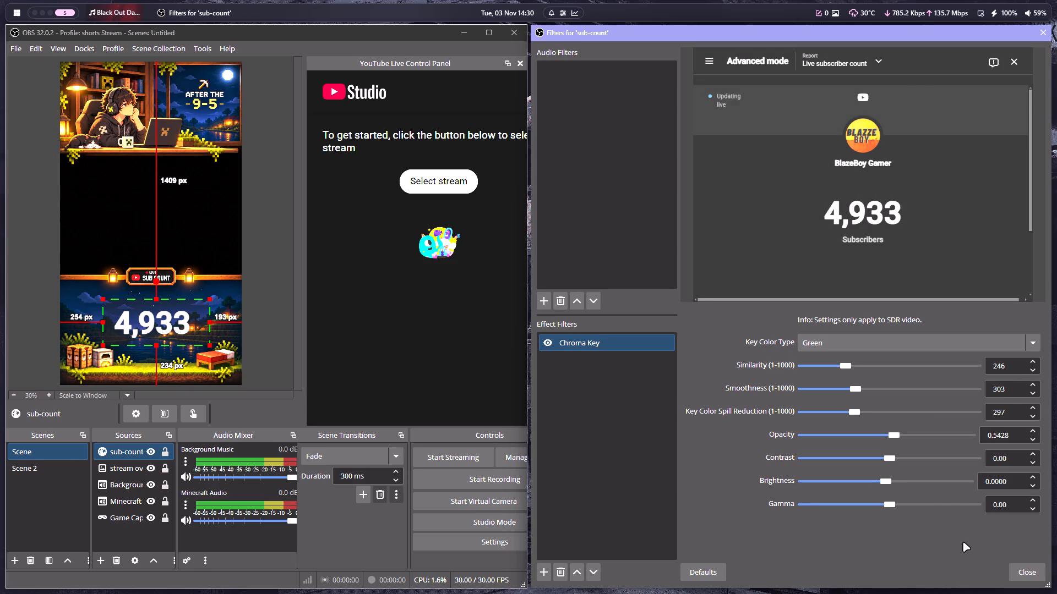
Set the Chroma Key Gamma to -0.51 and Similarity to 189, and close the sub-count filter settings.
drag(889, 507, 916, 511)
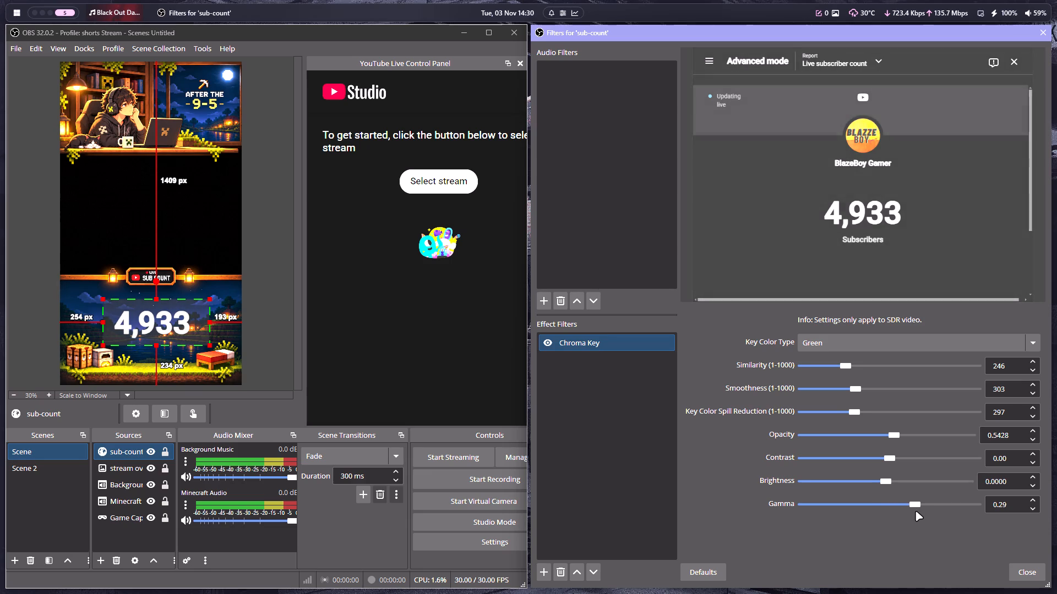
drag(916, 511, 851, 515)
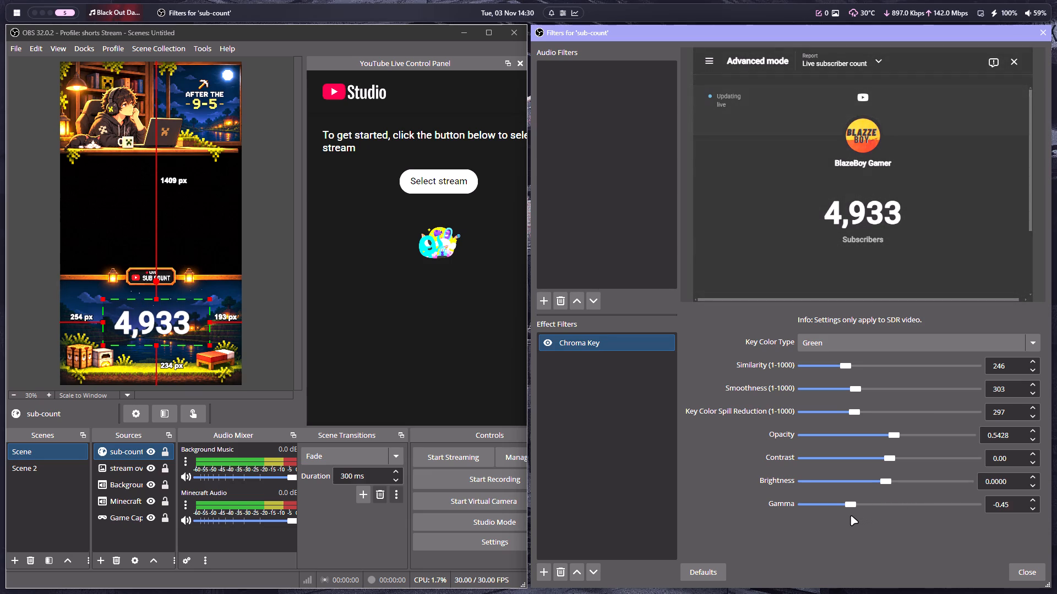
drag(851, 515, 845, 519)
drag(843, 366, 844, 370)
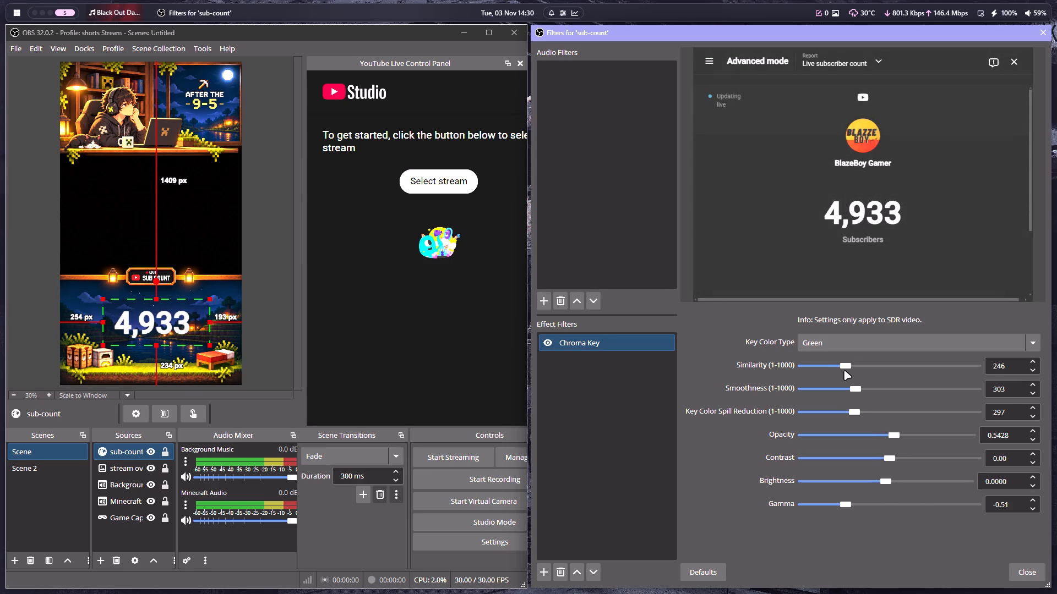
drag(844, 370, 835, 370)
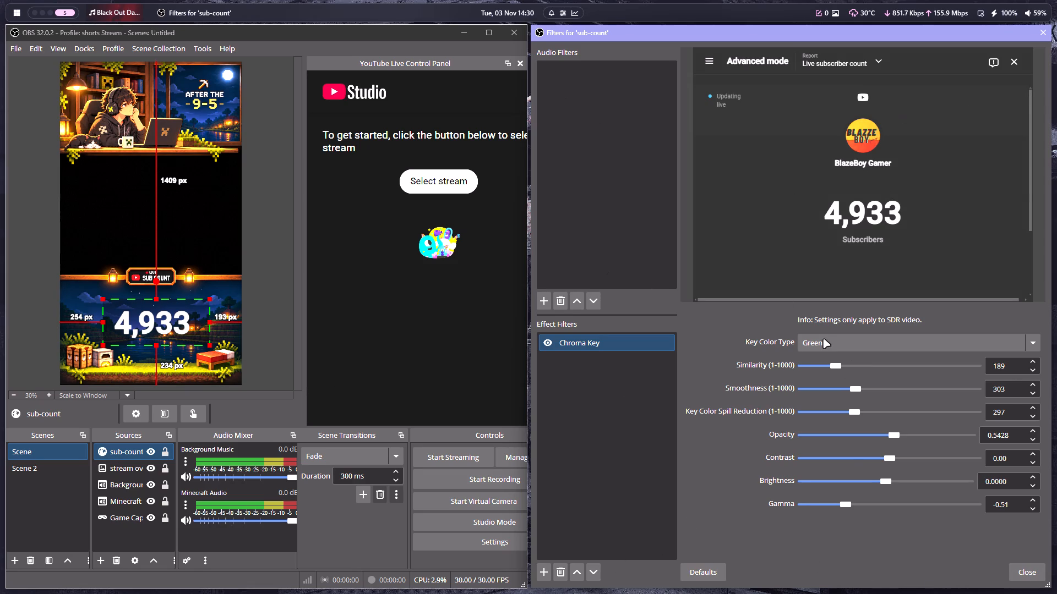
click(1044, 35)
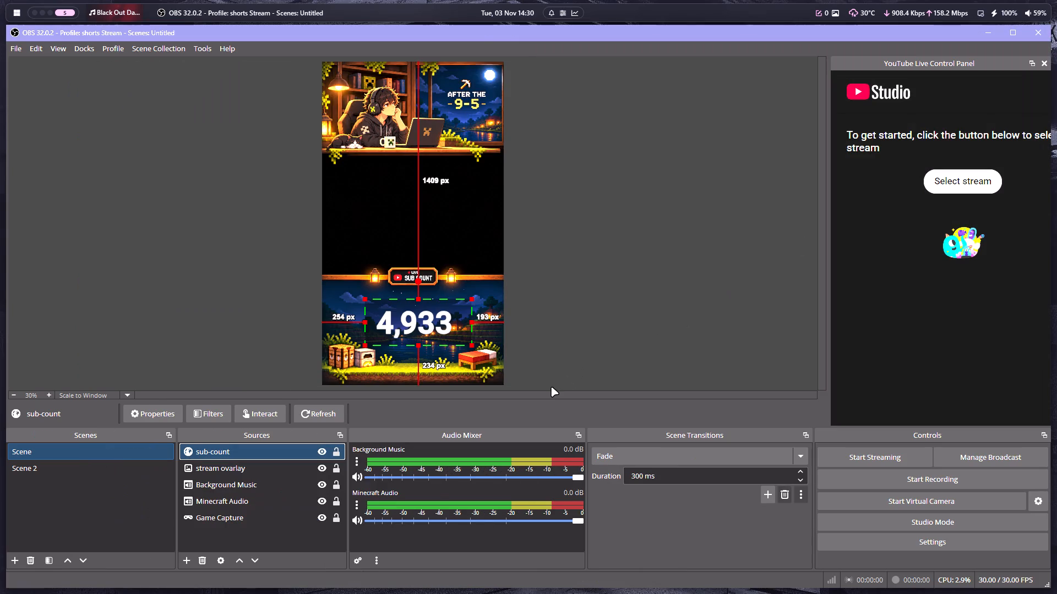
Move the sub-count source under the SUB COUNT sign, about 221 px from the canvas's left and bottom edges, and deselect it.
drag(417, 322, 411, 324)
click(645, 531)
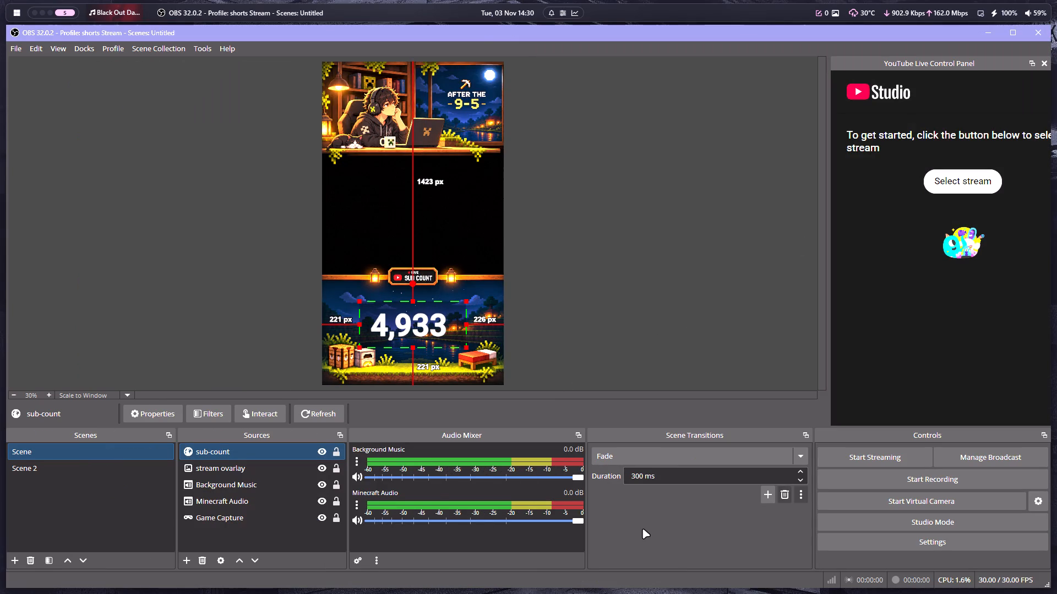
click(631, 322)
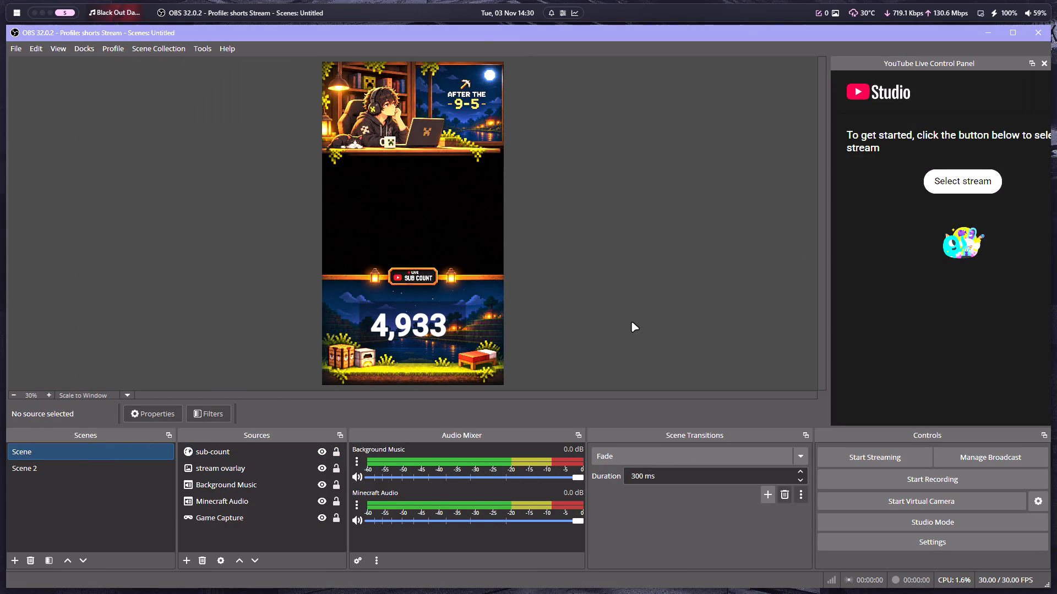
Select the sub-count source on the canvas and dismiss the Internet Download Manager trial window.
click(408, 324)
click(421, 323)
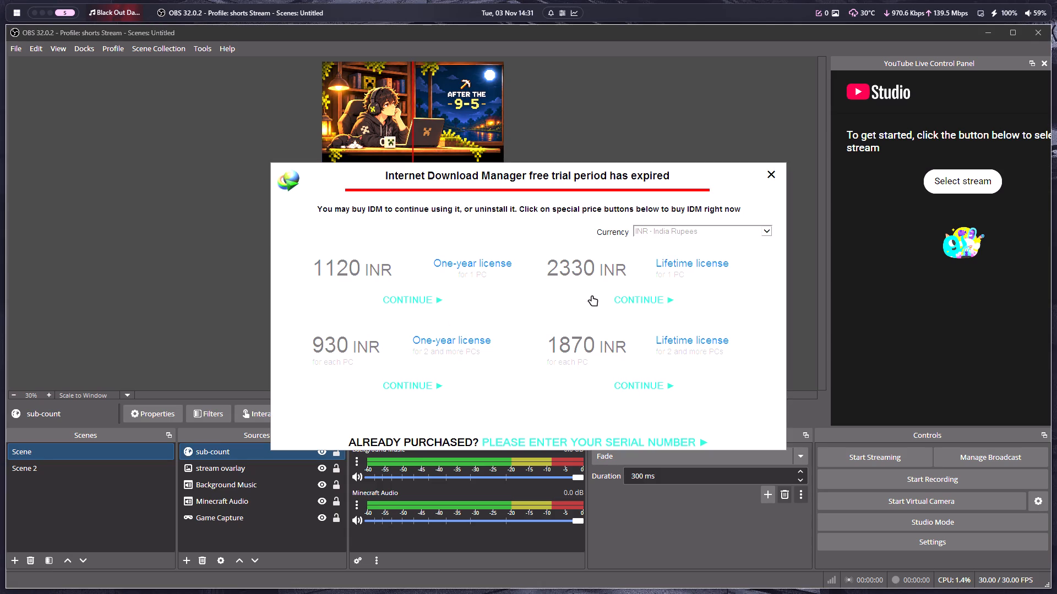
click(770, 177)
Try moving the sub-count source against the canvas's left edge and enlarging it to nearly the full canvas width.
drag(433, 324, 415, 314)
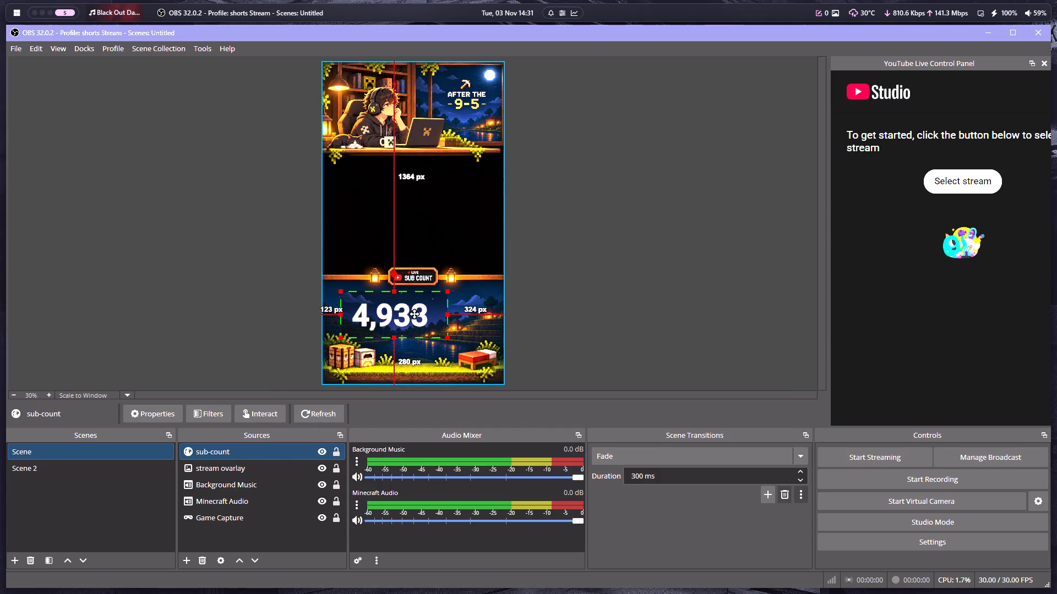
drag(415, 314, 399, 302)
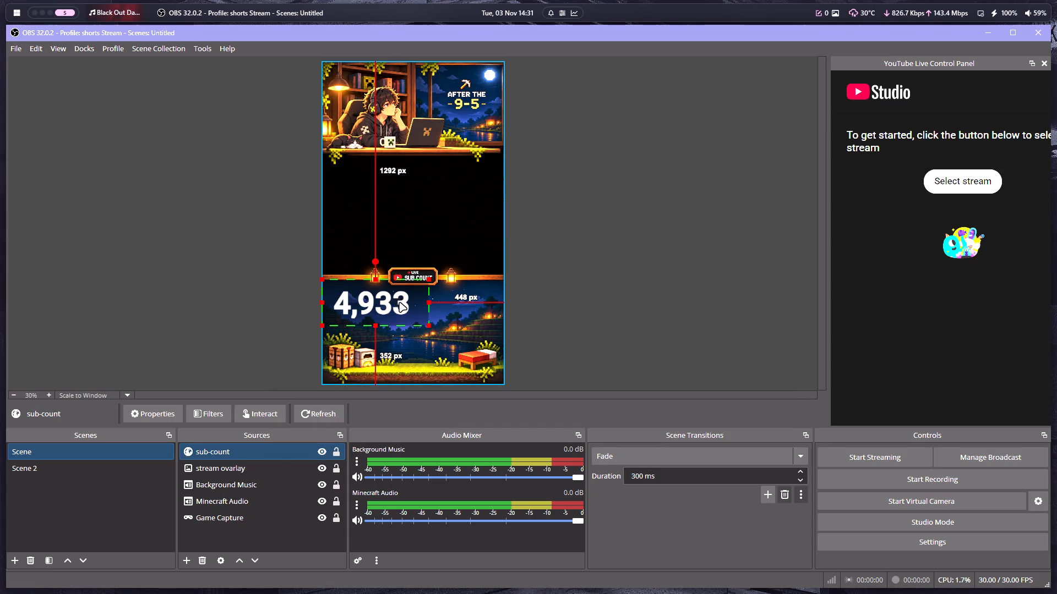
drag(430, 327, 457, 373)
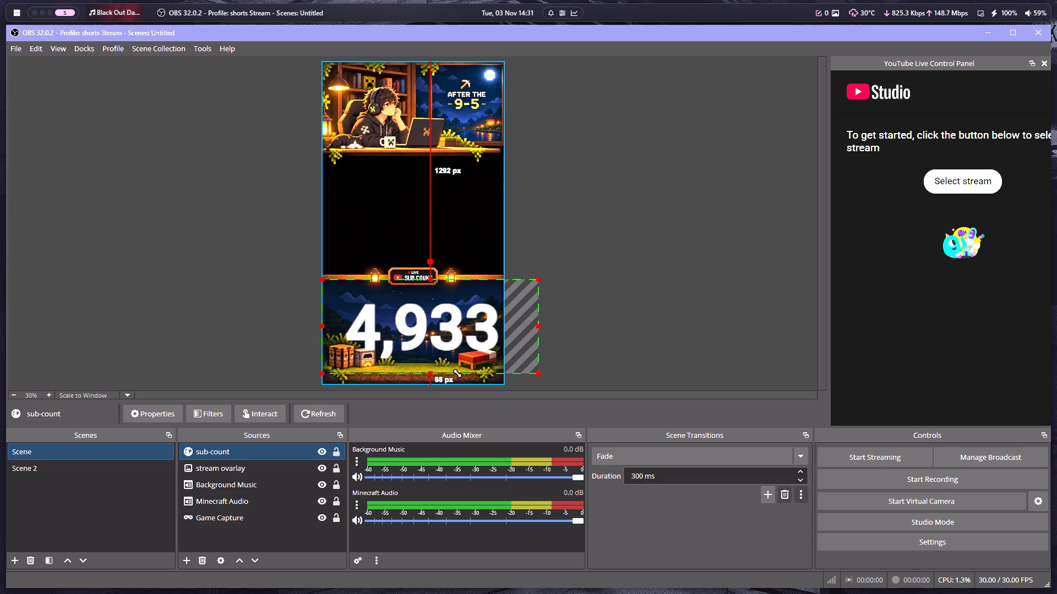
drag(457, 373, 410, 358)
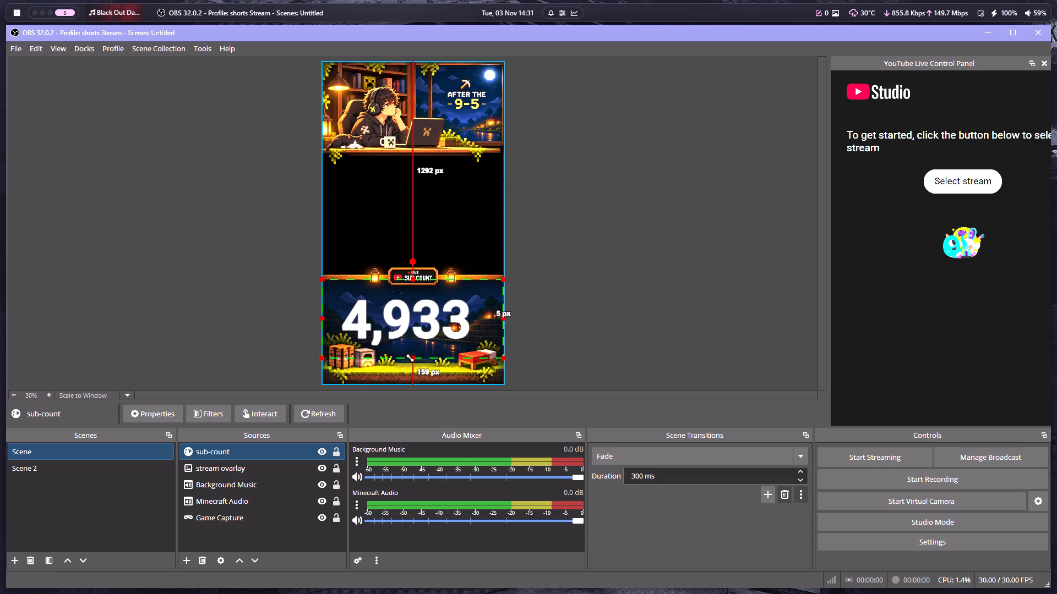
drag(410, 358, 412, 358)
Shrink the sub-count source to about 581 px wide, place it about 268 px from the canvas's left edge and 199 px from the bottom, and deselect it.
drag(411, 323, 410, 329)
drag(505, 364, 470, 354)
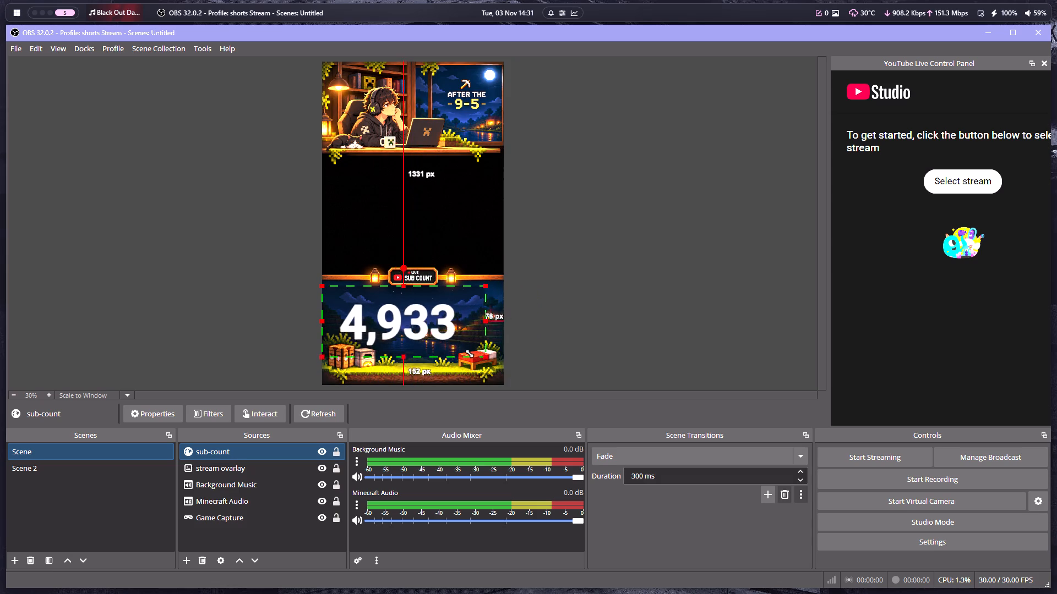
drag(470, 354, 410, 328)
drag(404, 307, 446, 332)
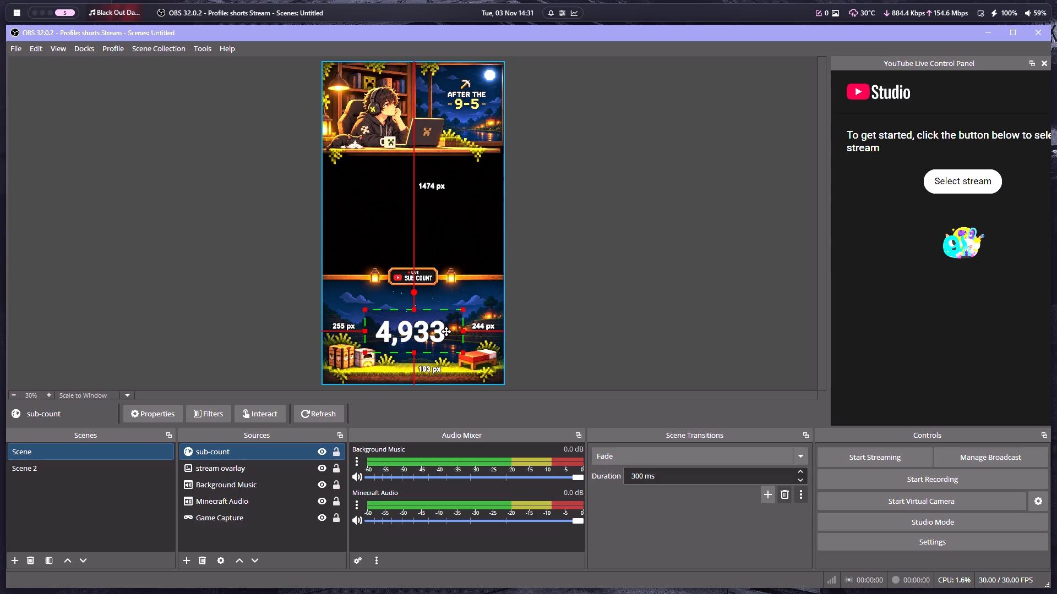
drag(446, 332, 445, 328)
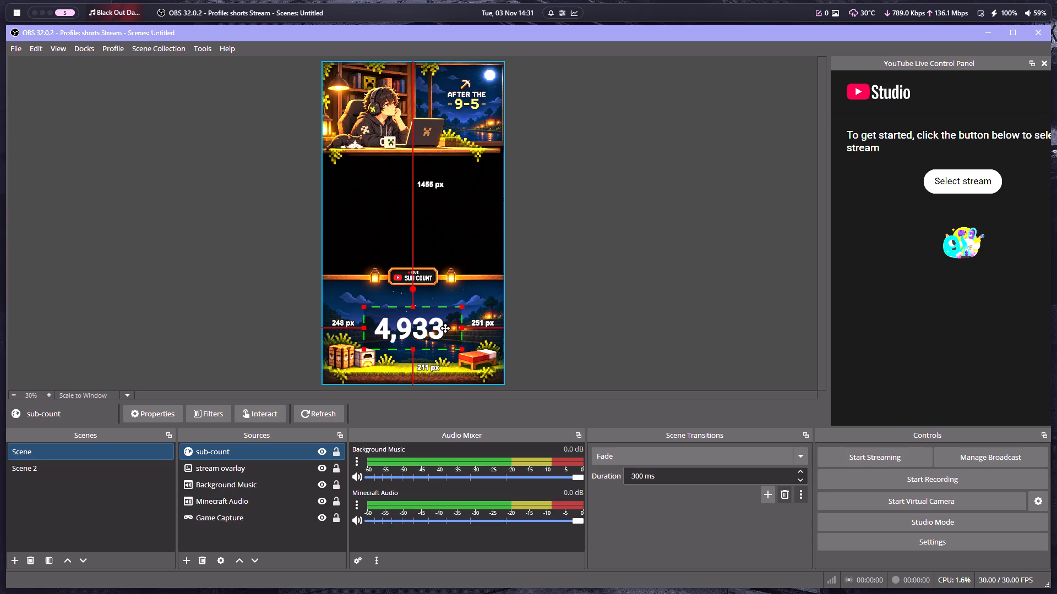
drag(445, 328, 449, 331)
click(644, 507)
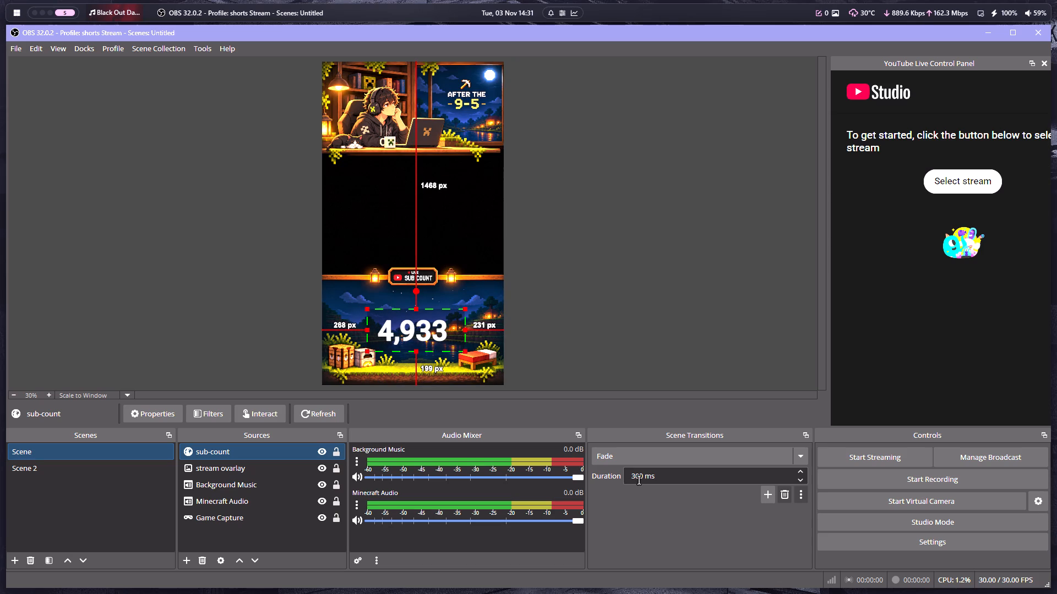
click(619, 335)
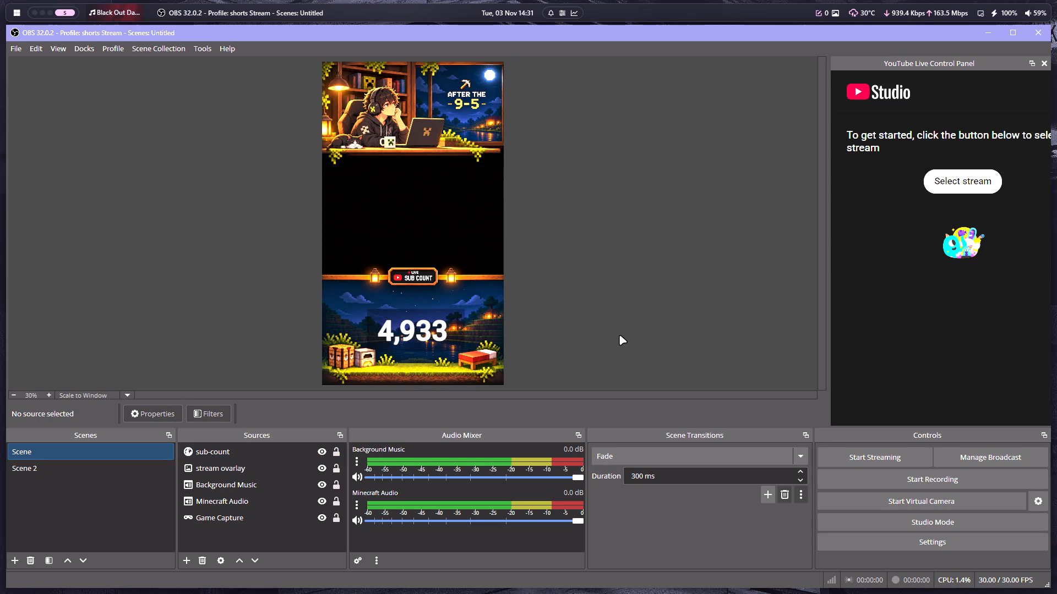
Refresh the sub-count browser source.
click(448, 323)
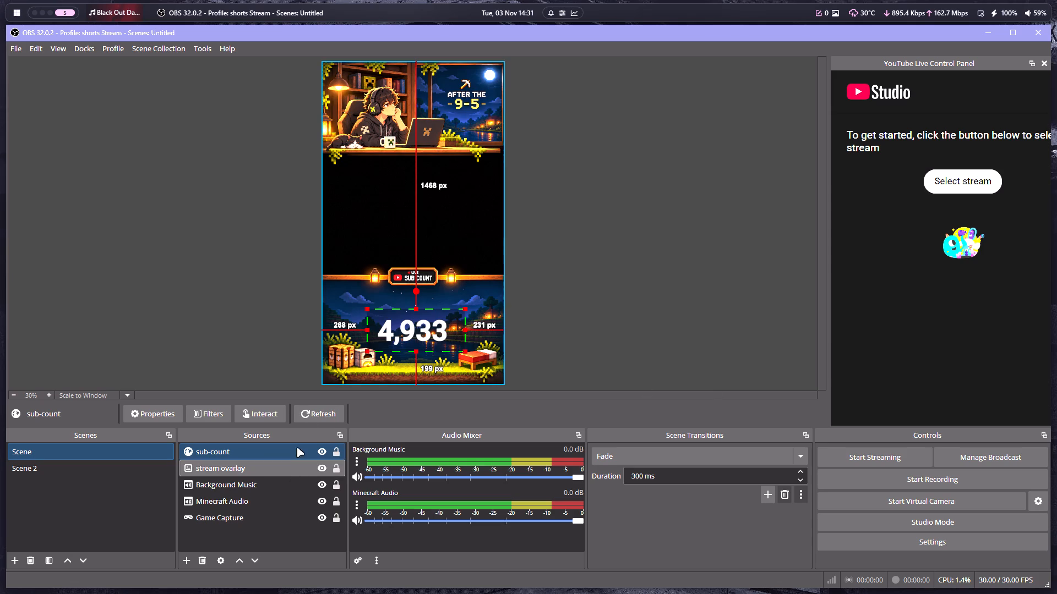
click(310, 411)
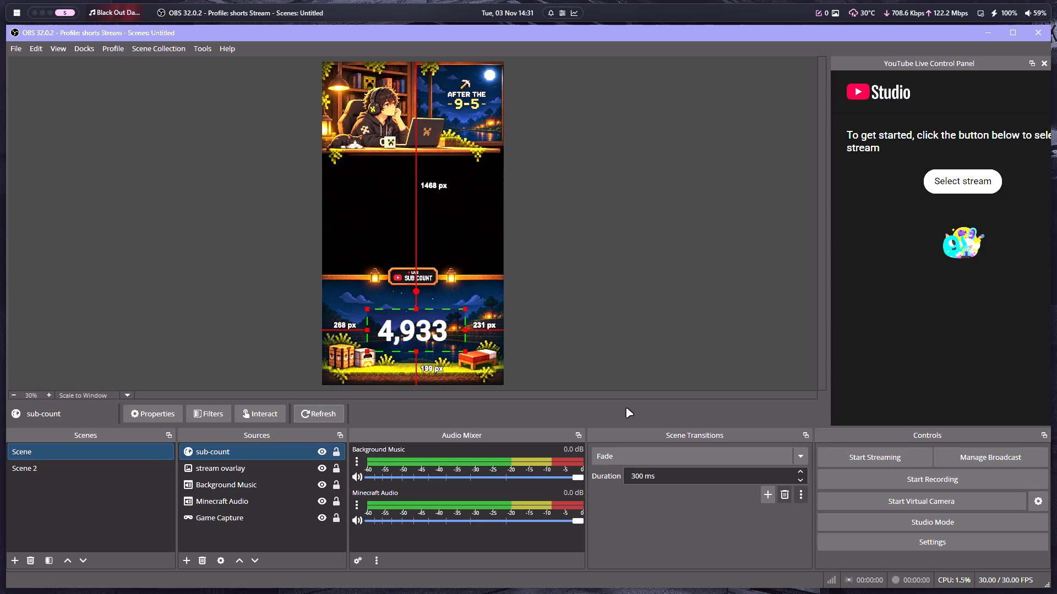
Nudge the sub-count source slightly to about 262 px from the canvas's left edge and 237 px from its right edge, leaving it selected.
click(636, 332)
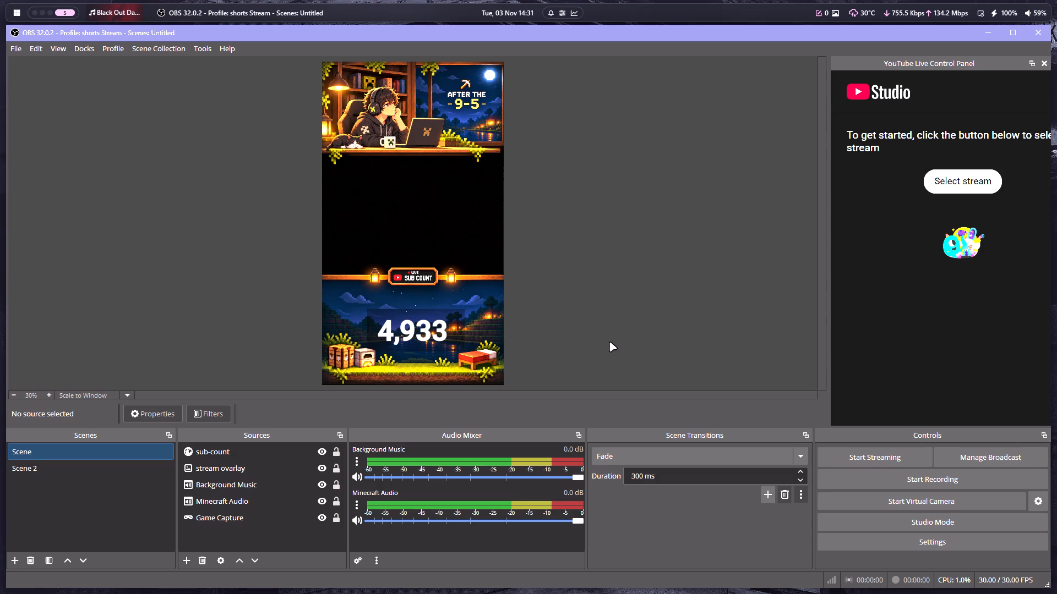
click(429, 322)
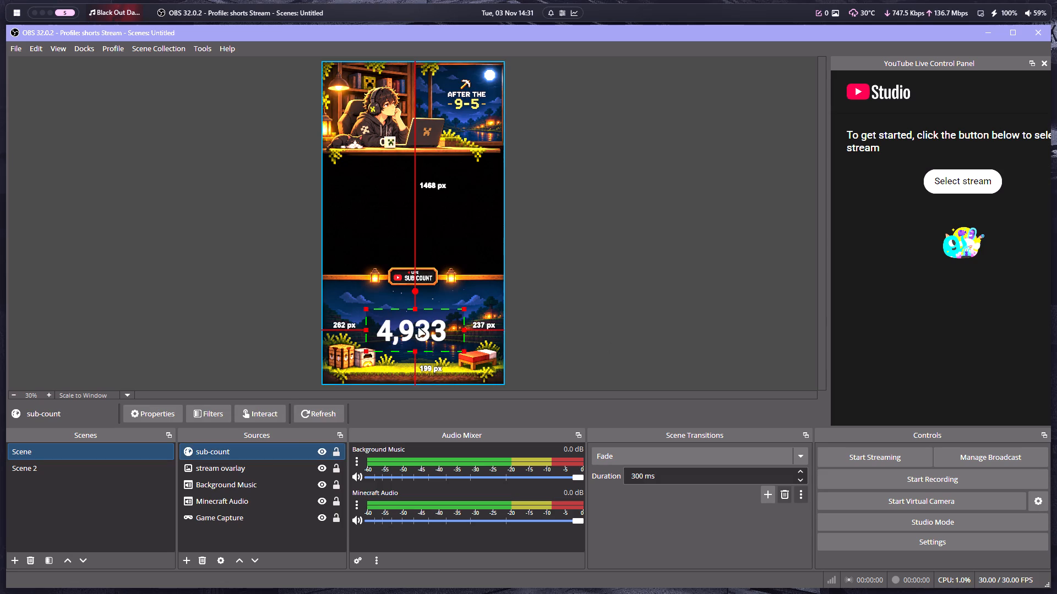
click(269, 452)
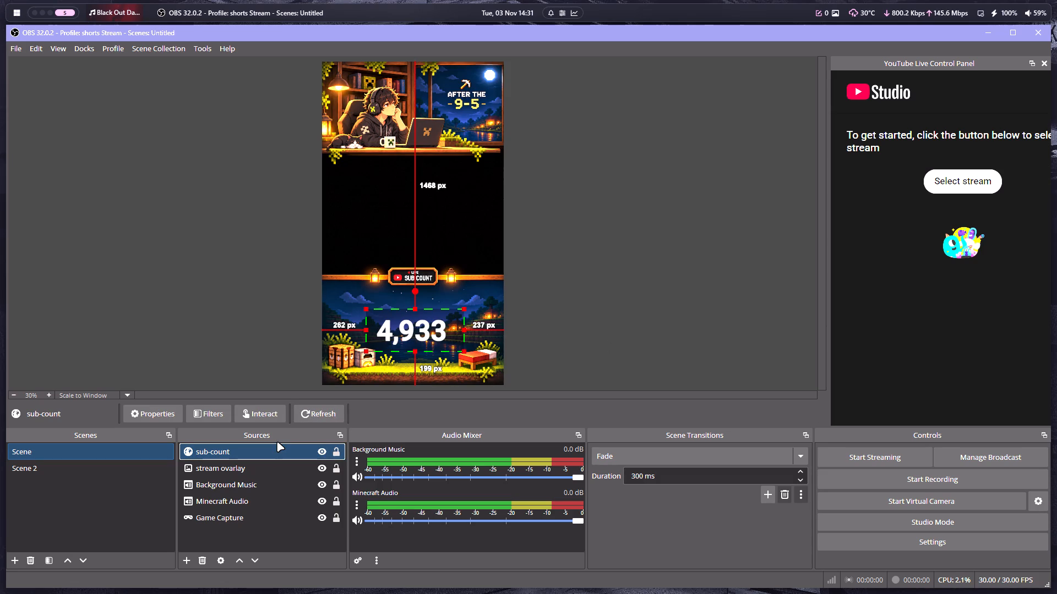
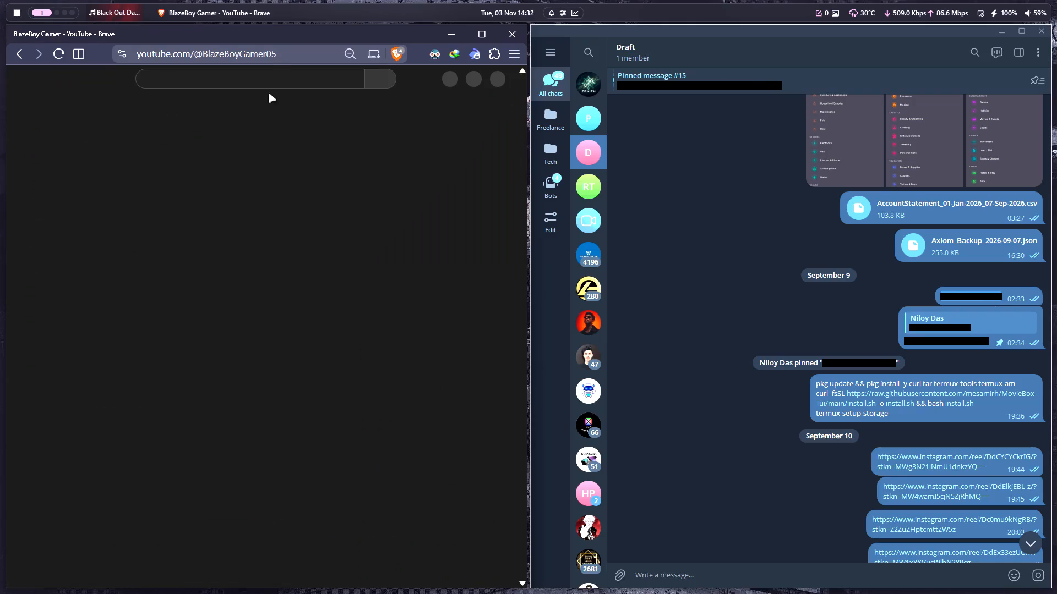
Search YouTube for "how to add live sub count".
alt+click(261, 72)
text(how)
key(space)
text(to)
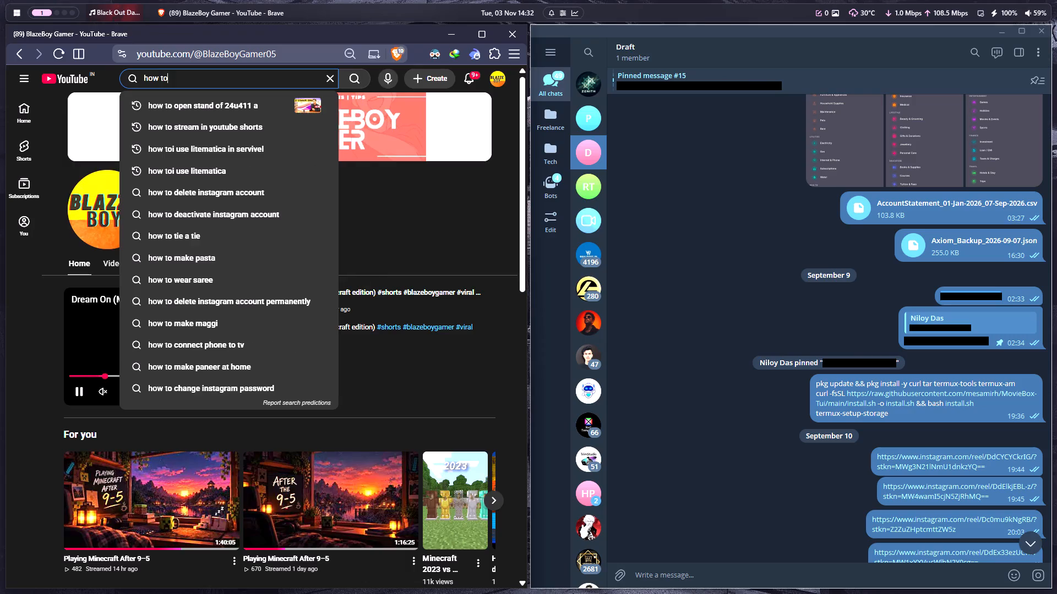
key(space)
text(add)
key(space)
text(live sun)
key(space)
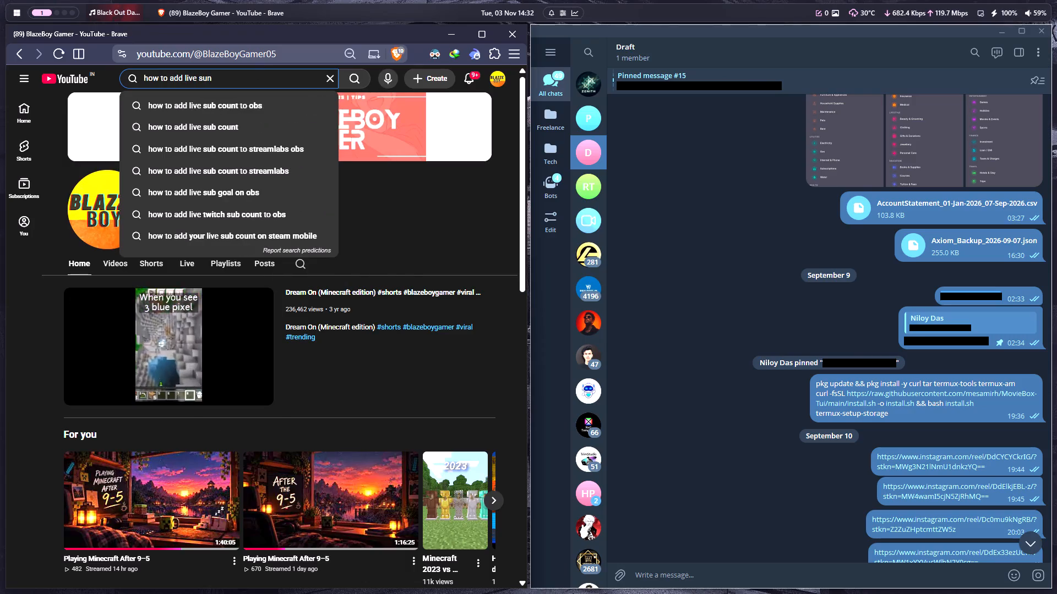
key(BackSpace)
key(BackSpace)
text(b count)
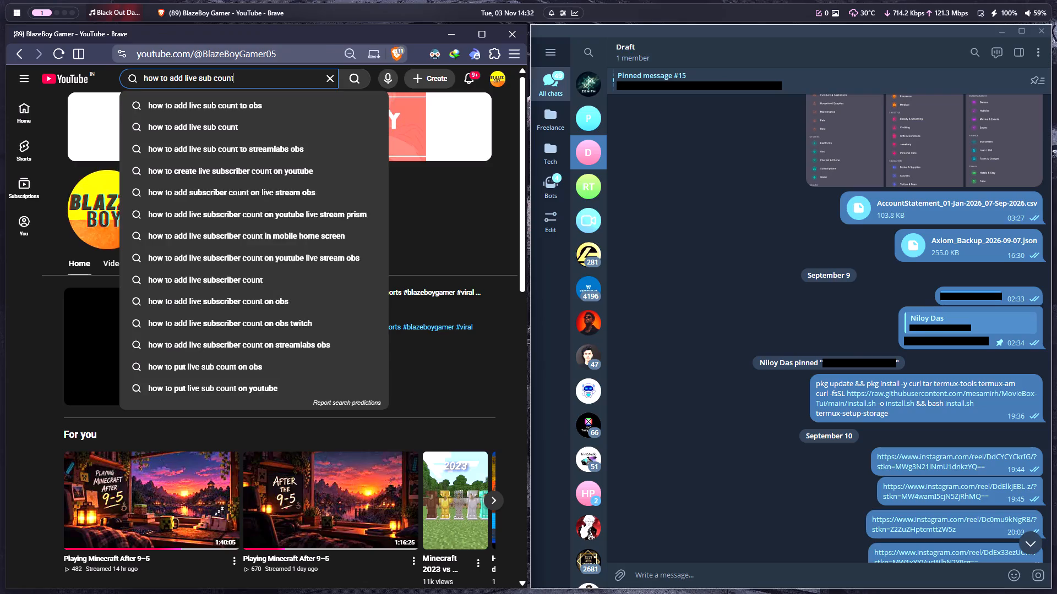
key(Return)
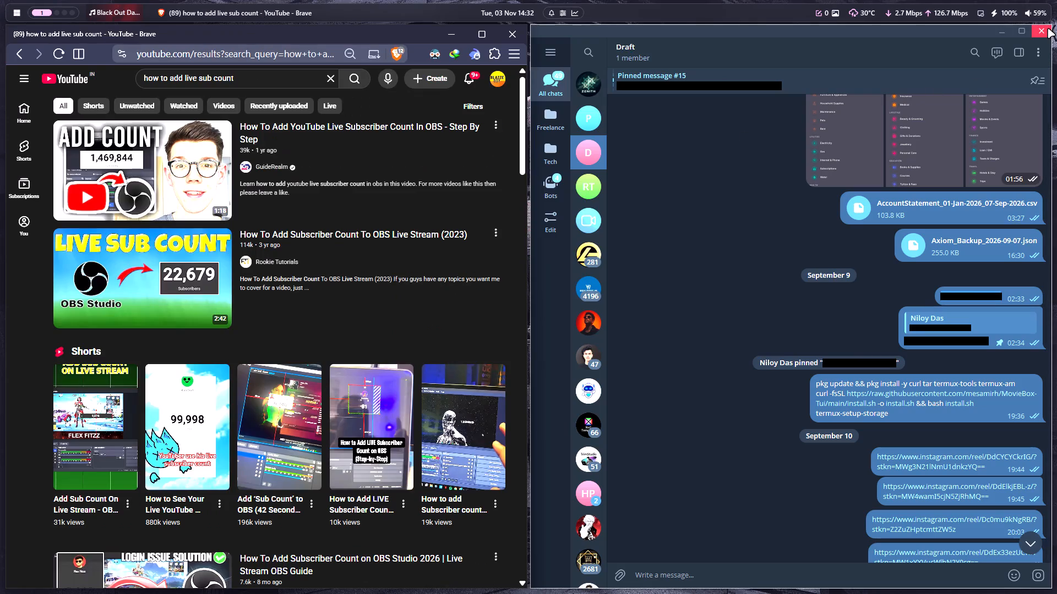
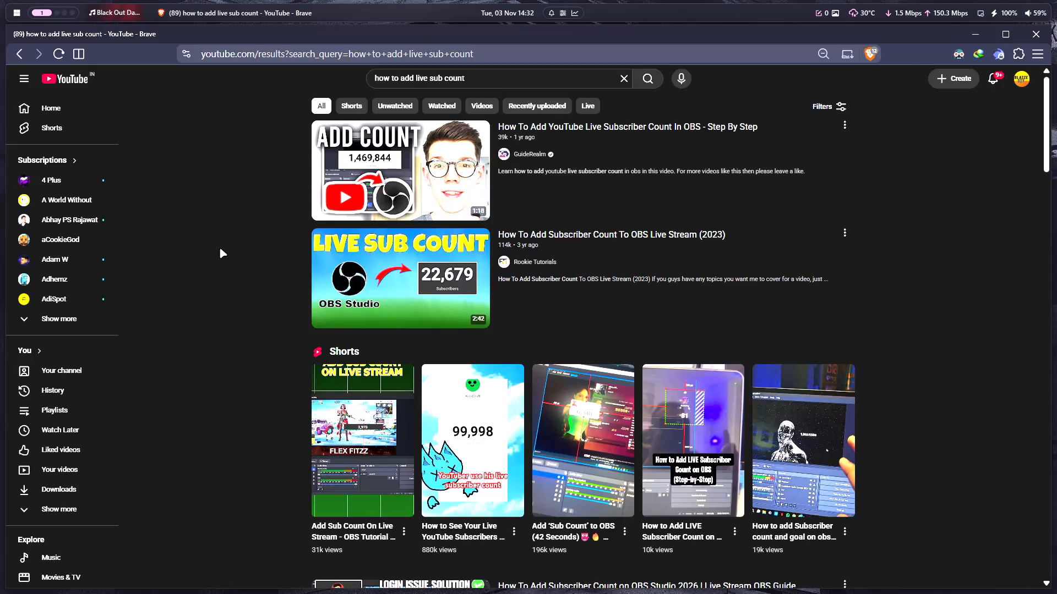
Open the video "How To Add Subscriber Count on OBS Studio 2026 | Live Stream OBS Guide" from the search results.
alt+scroll(221, 248, down, 1)
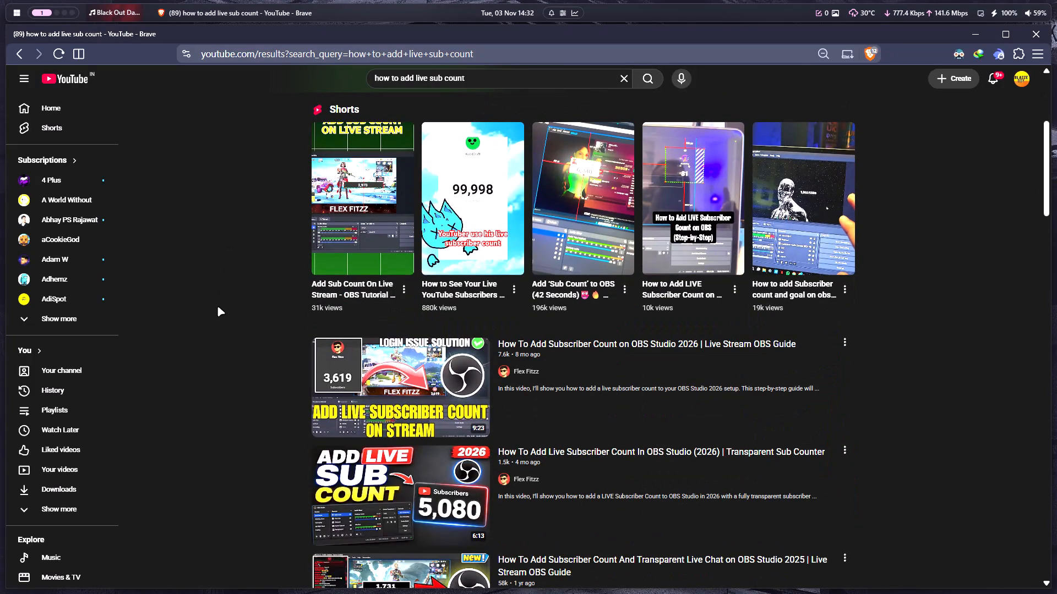
alt+click(382, 379)
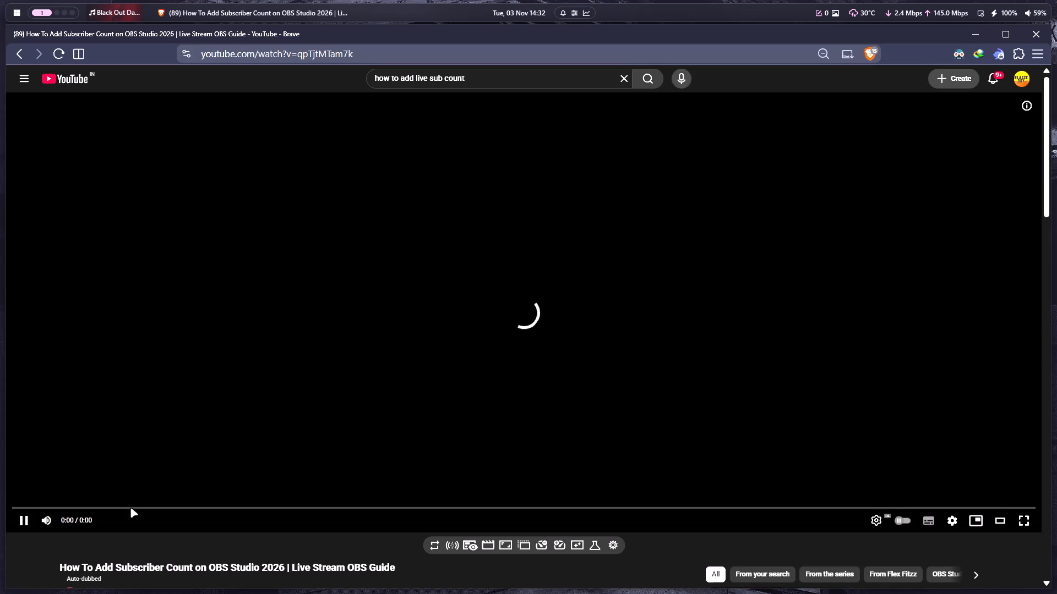
alt+click(130, 508)
alt+click(168, 509)
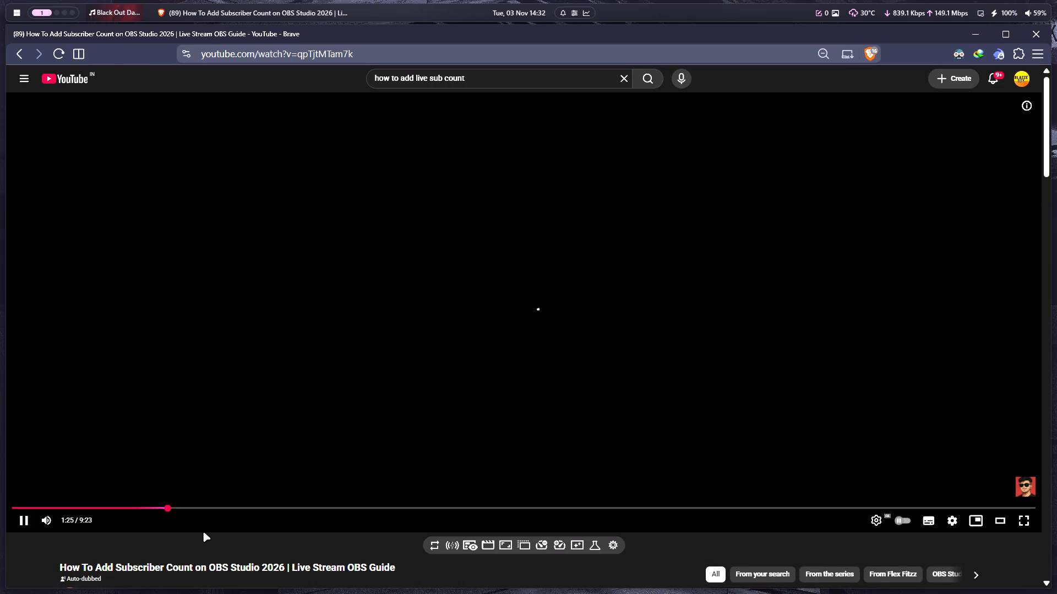
alt+scroll(203, 532, down, 2)
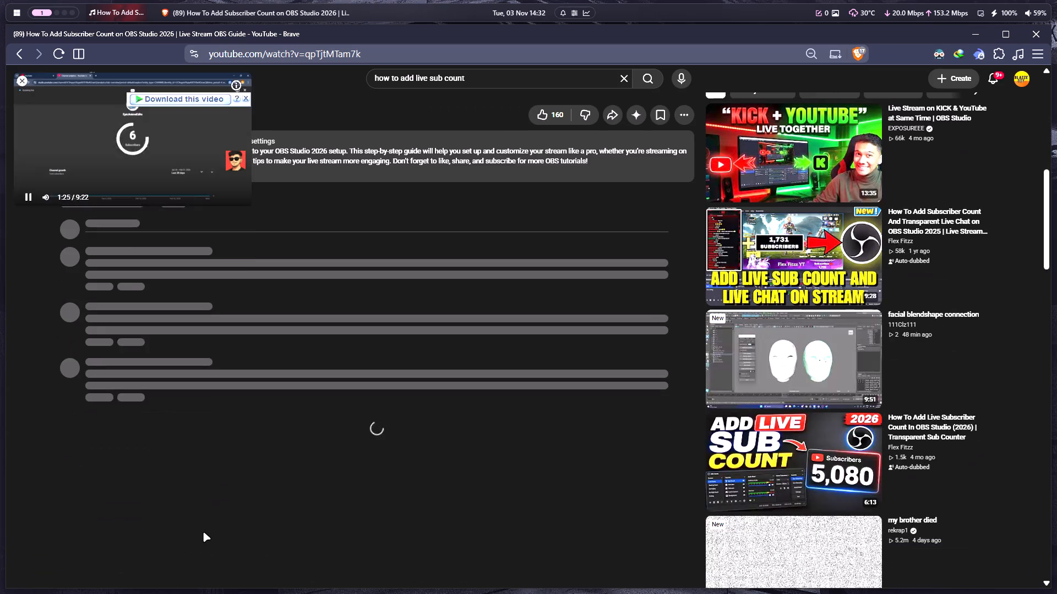
alt+scroll(203, 532, up, 1)
alt+scroll(383, 529, up, 1)
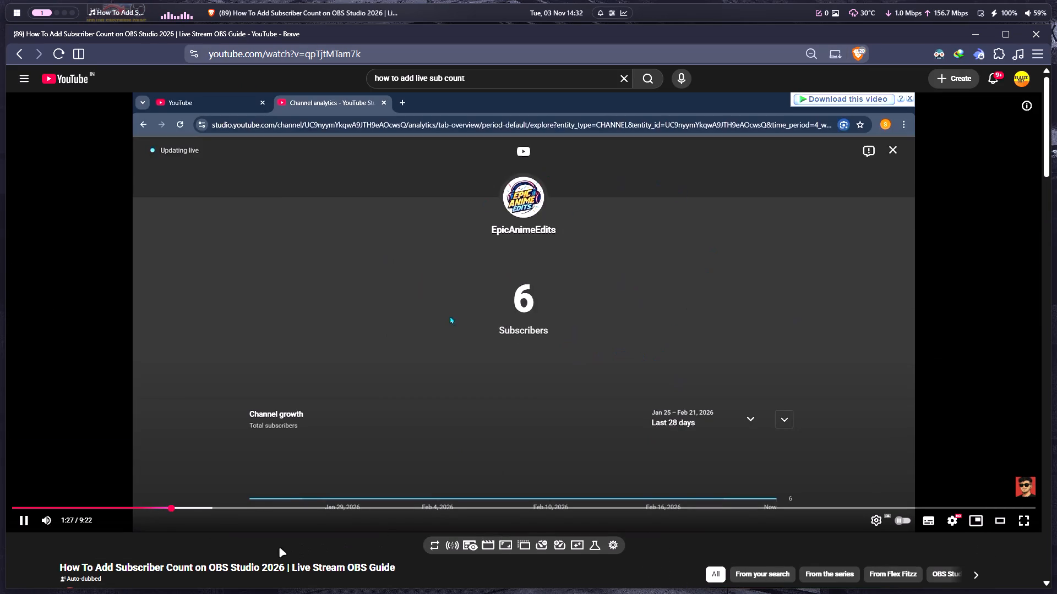
alt+click(206, 505)
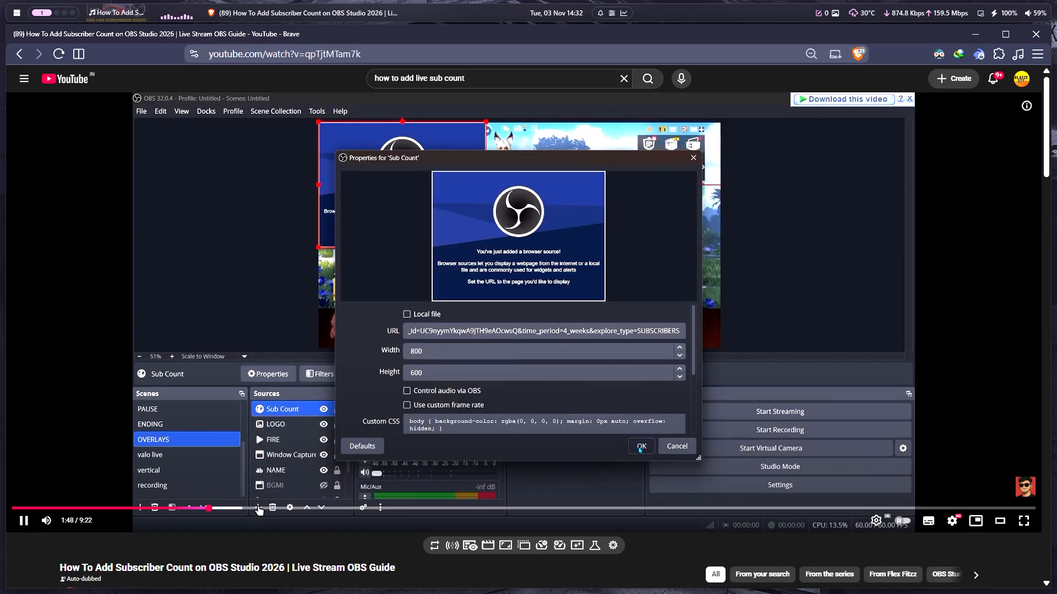
alt+click(257, 505)
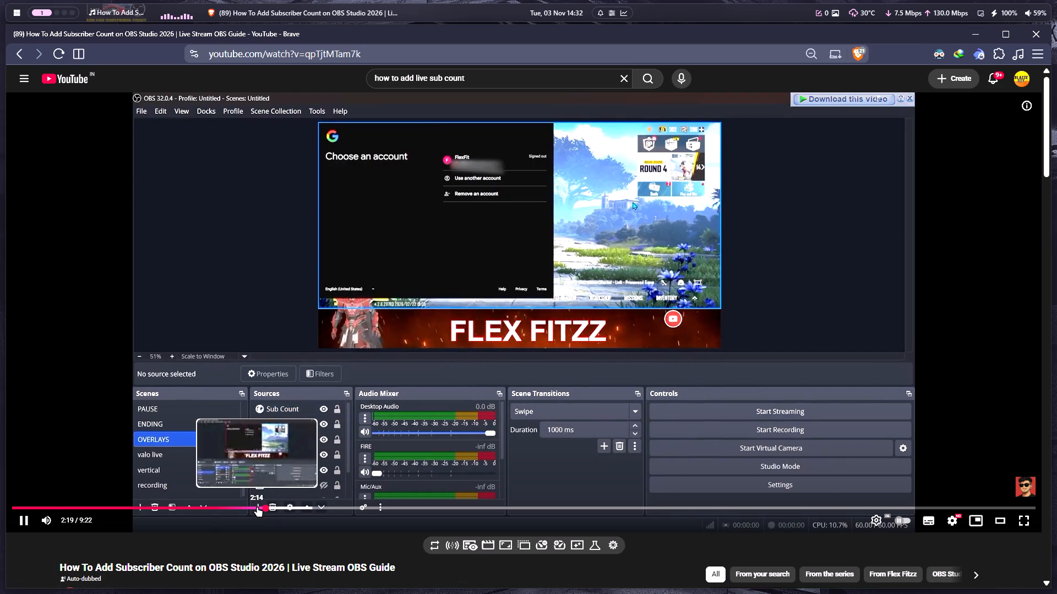
alt+click(302, 508)
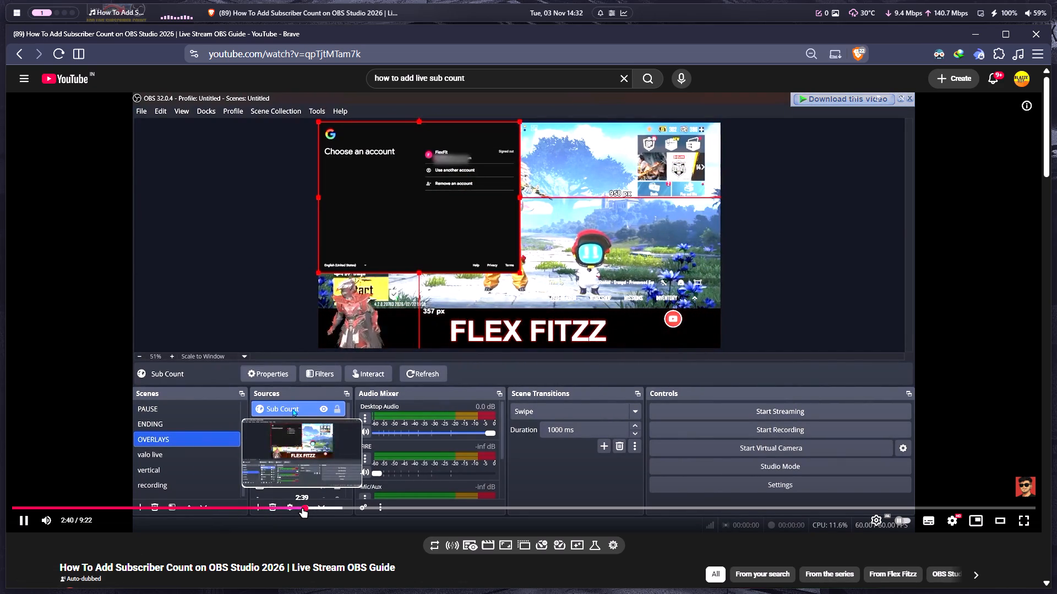
alt+click(333, 510)
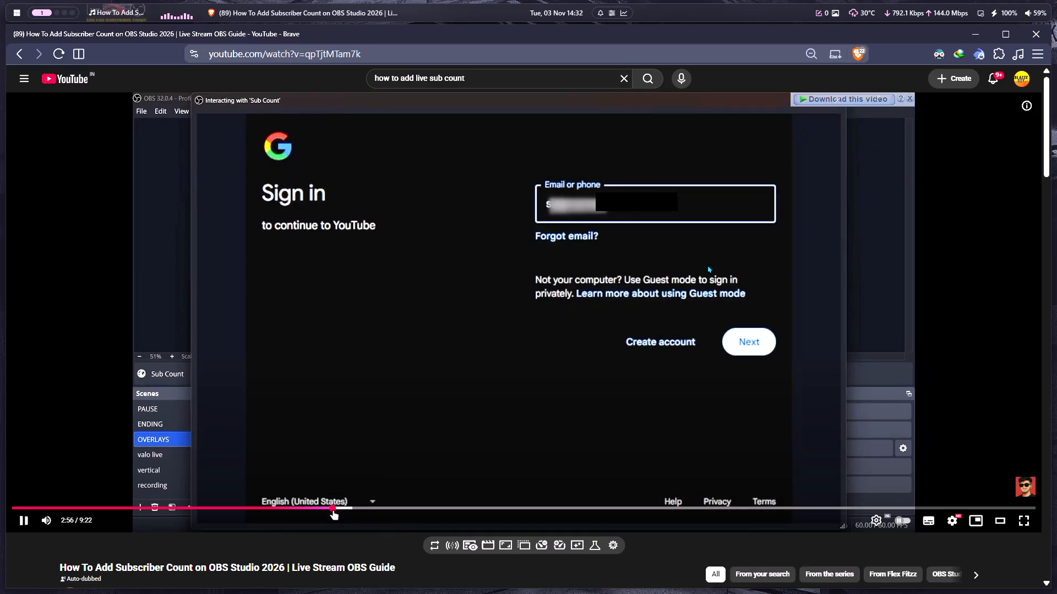
alt+click(369, 510)
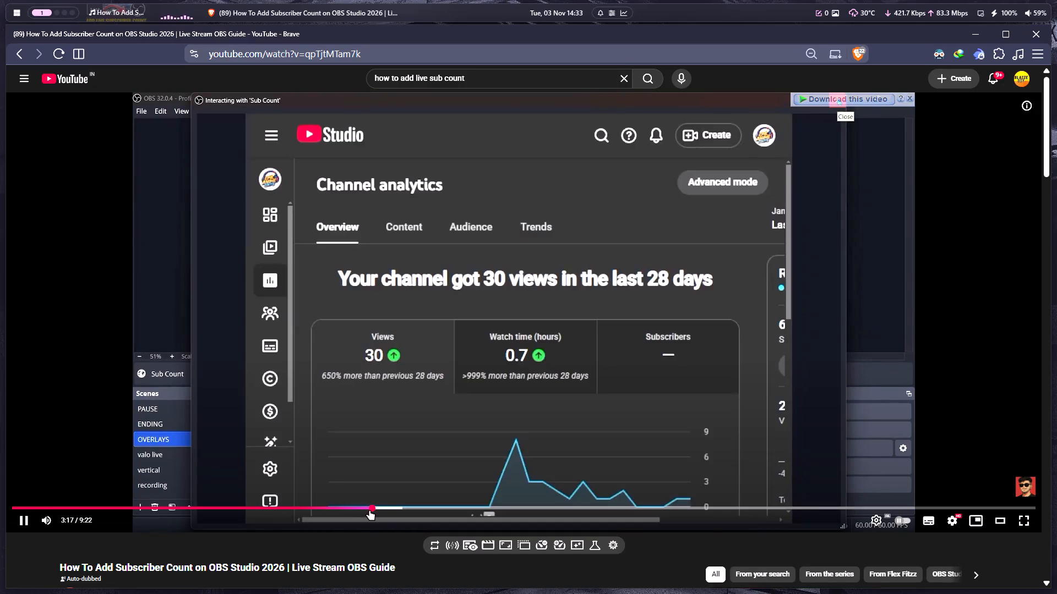
alt+click(394, 509)
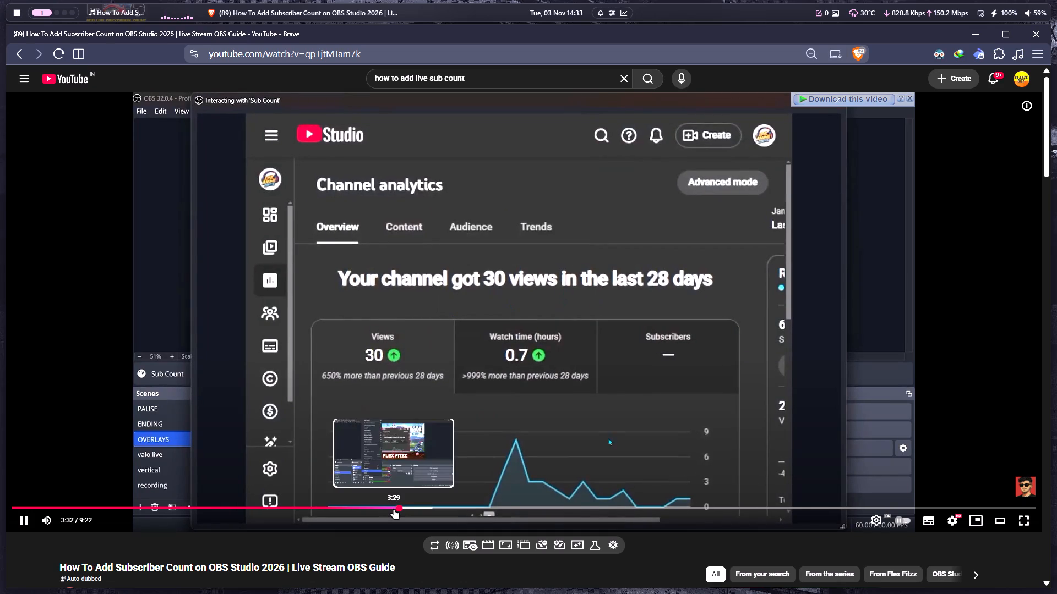
alt+click(428, 509)
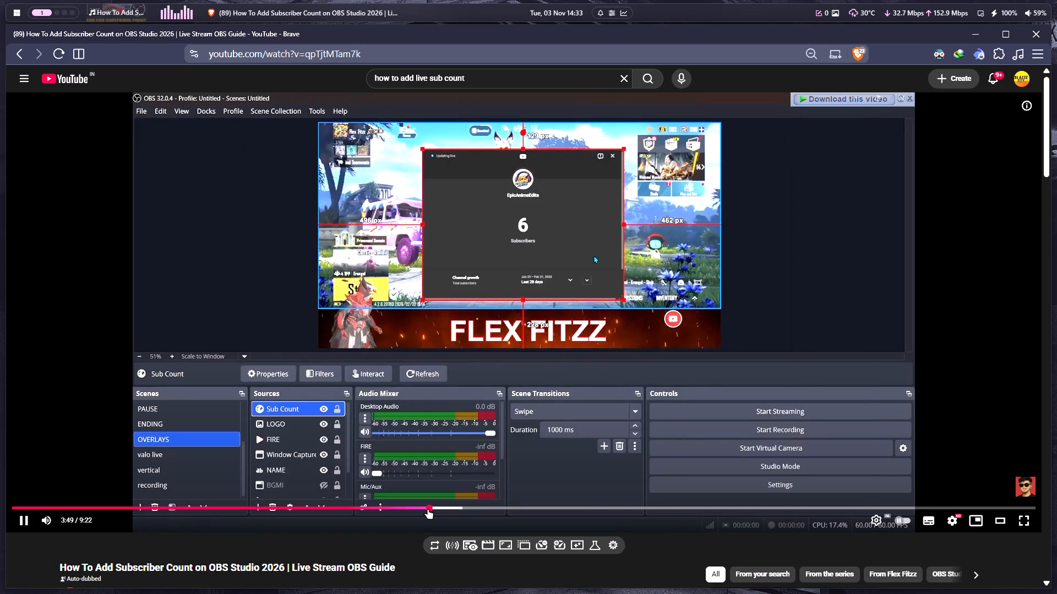
alt+click(456, 509)
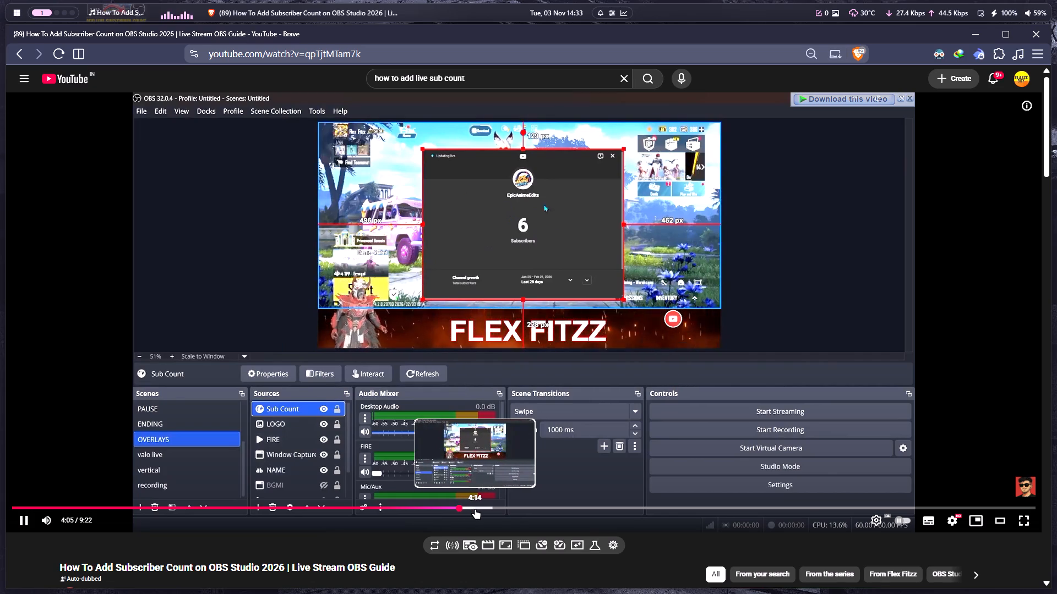
alt+click(475, 509)
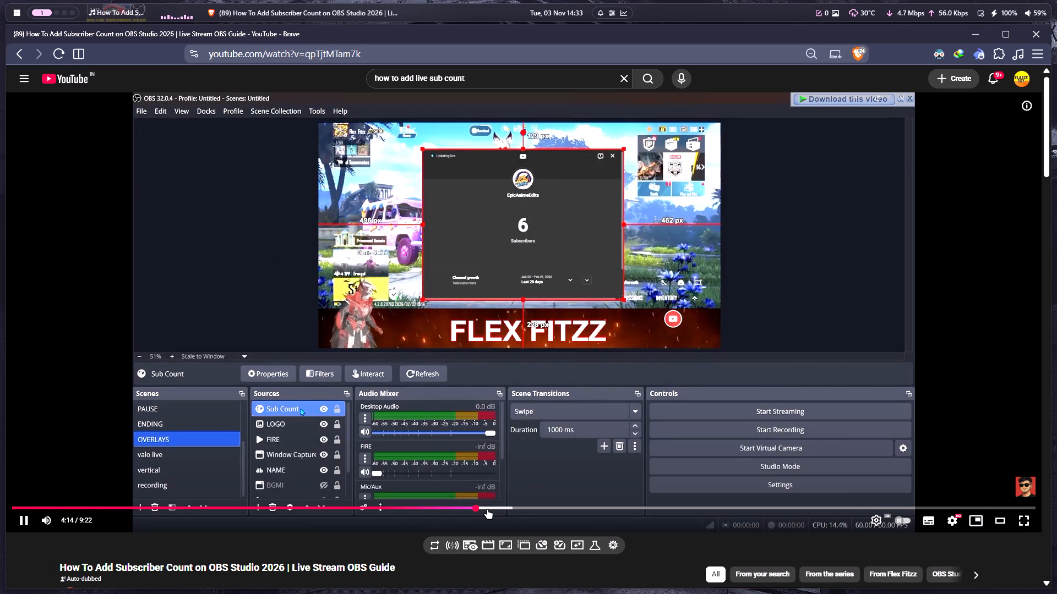
alt+click(499, 508)
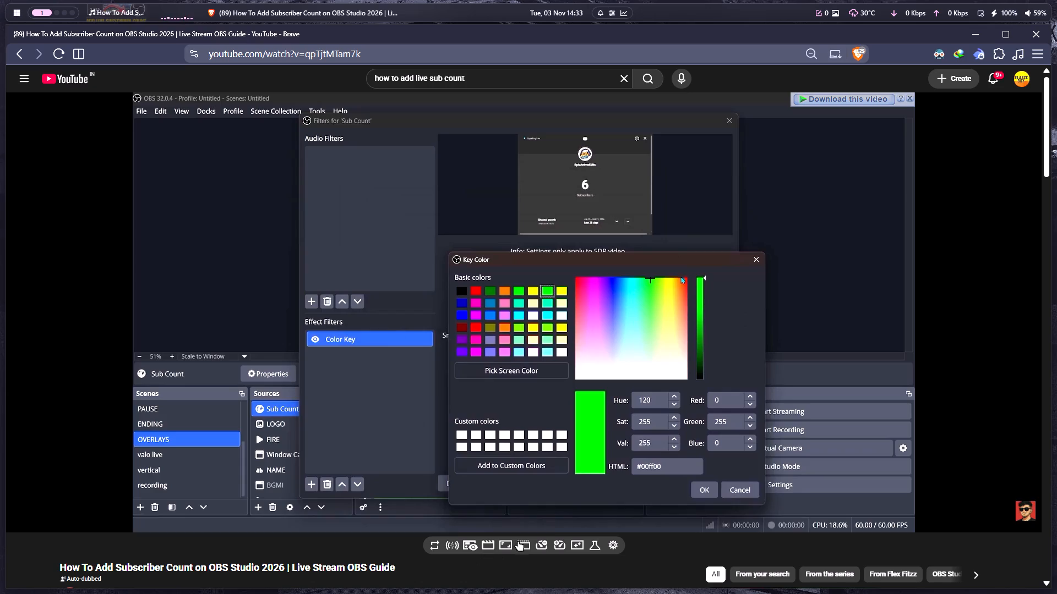
alt+click(603, 457)
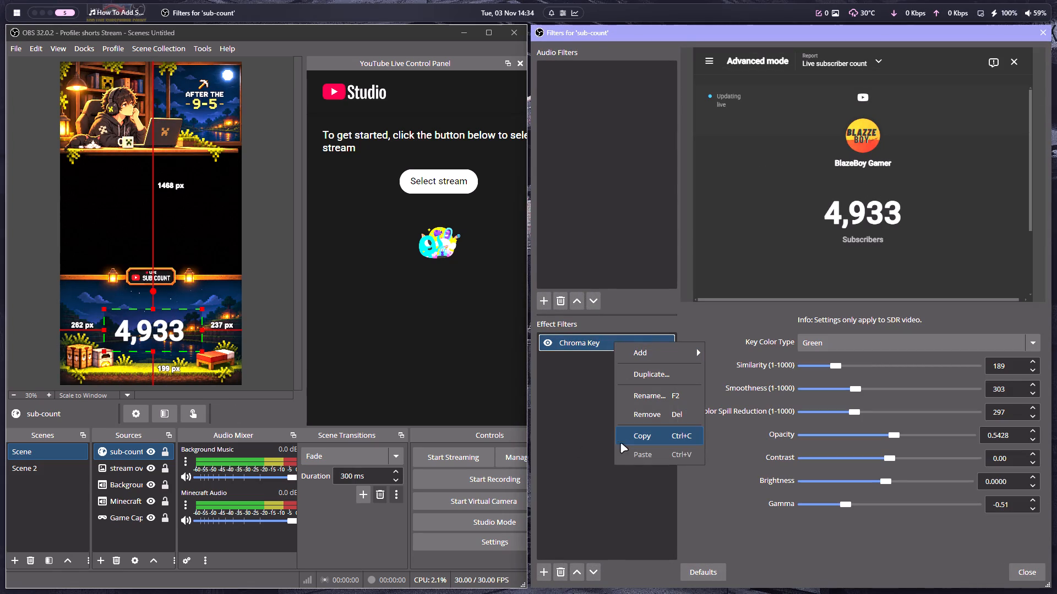
click(594, 345)
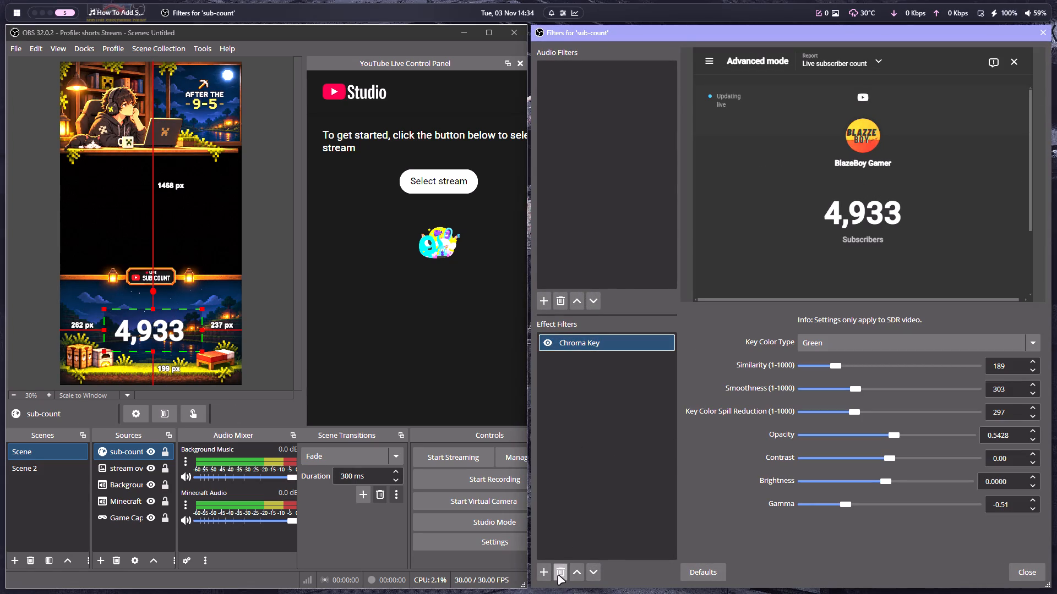
click(558, 575)
drag(573, 325, 573, 331)
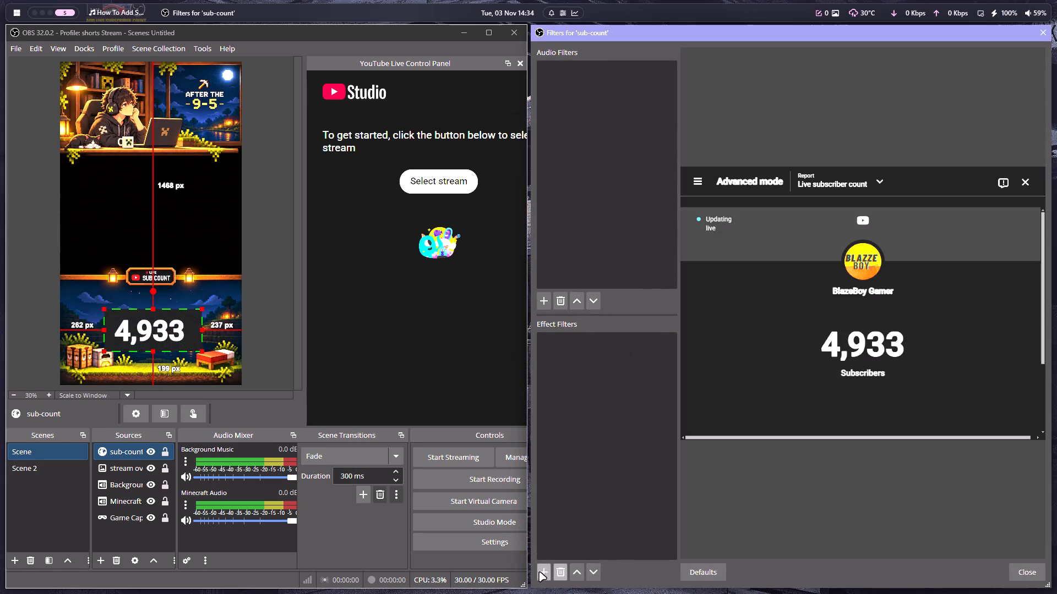
Add a Color Key effect filter to the sub-count source, keeping the suggested name.
click(539, 574)
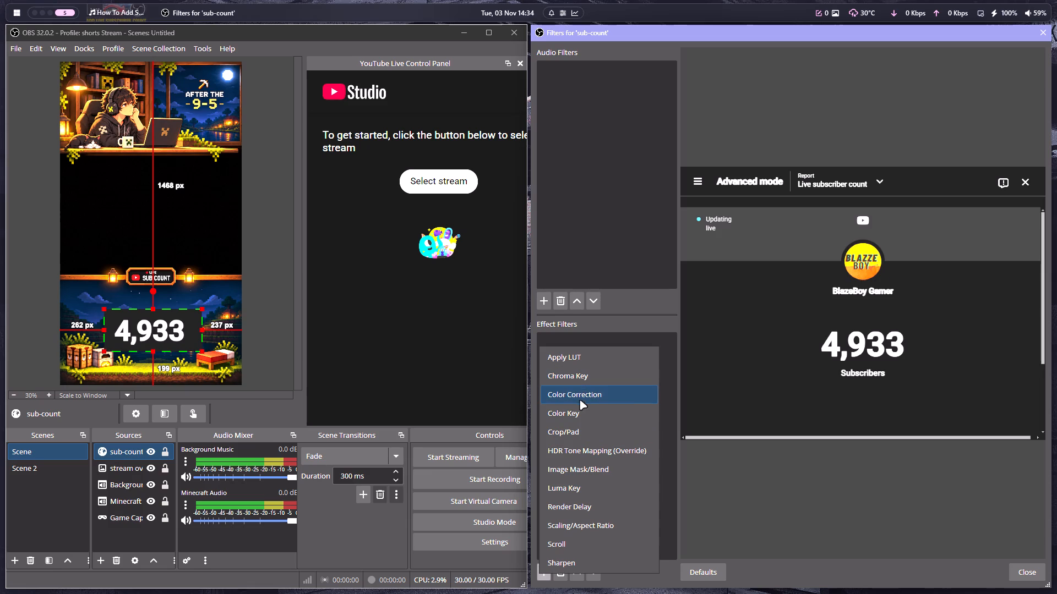
click(575, 419)
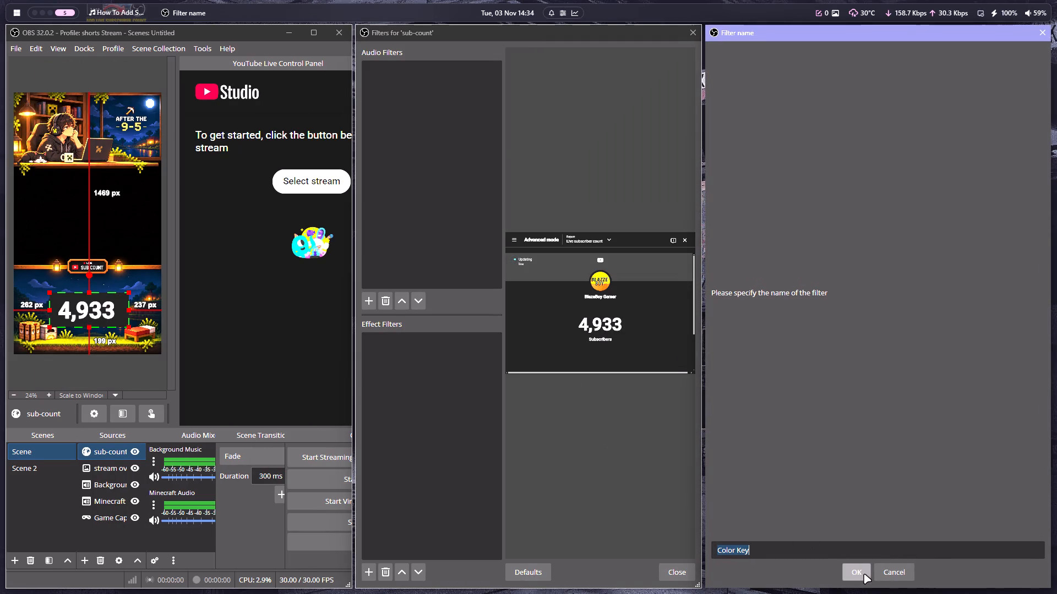
click(864, 575)
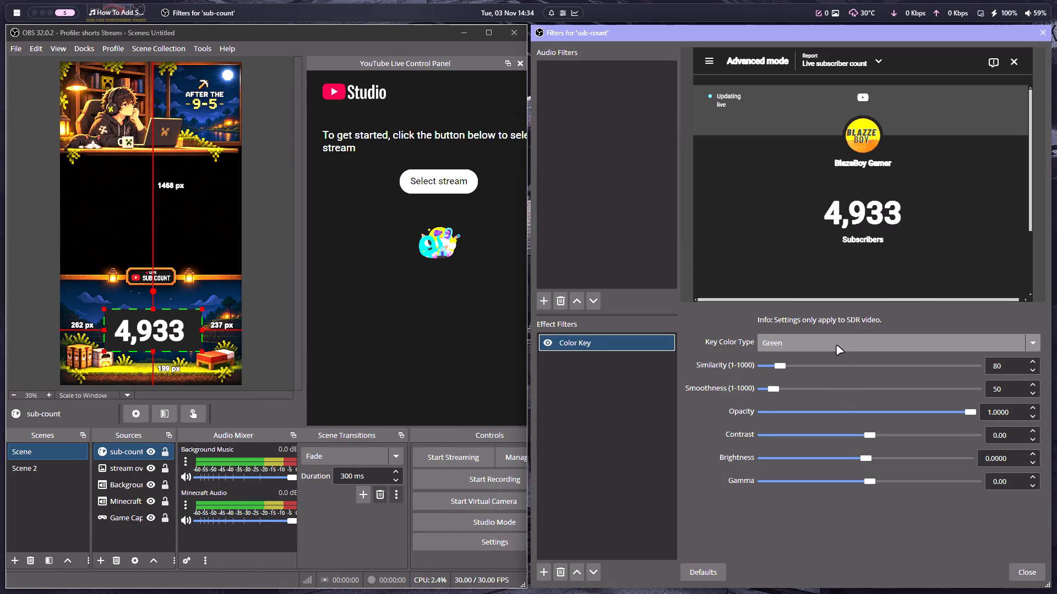
Set the Color Key filter's key color type to Custom Color and its key color to dark gray #151515.
click(836, 345)
click(820, 423)
click(973, 365)
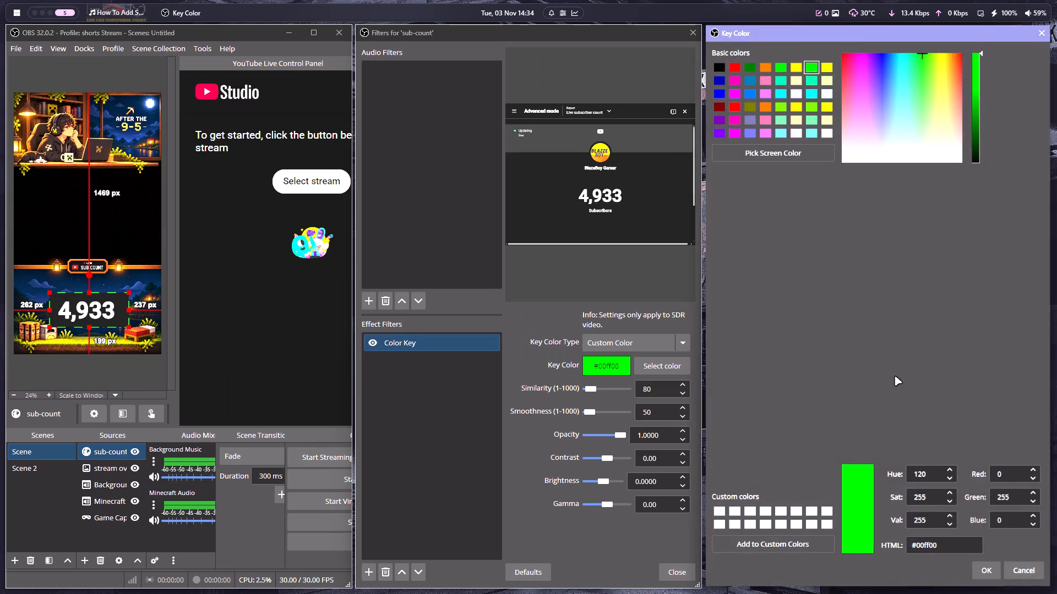
click(717, 68)
drag(978, 161, 982, 150)
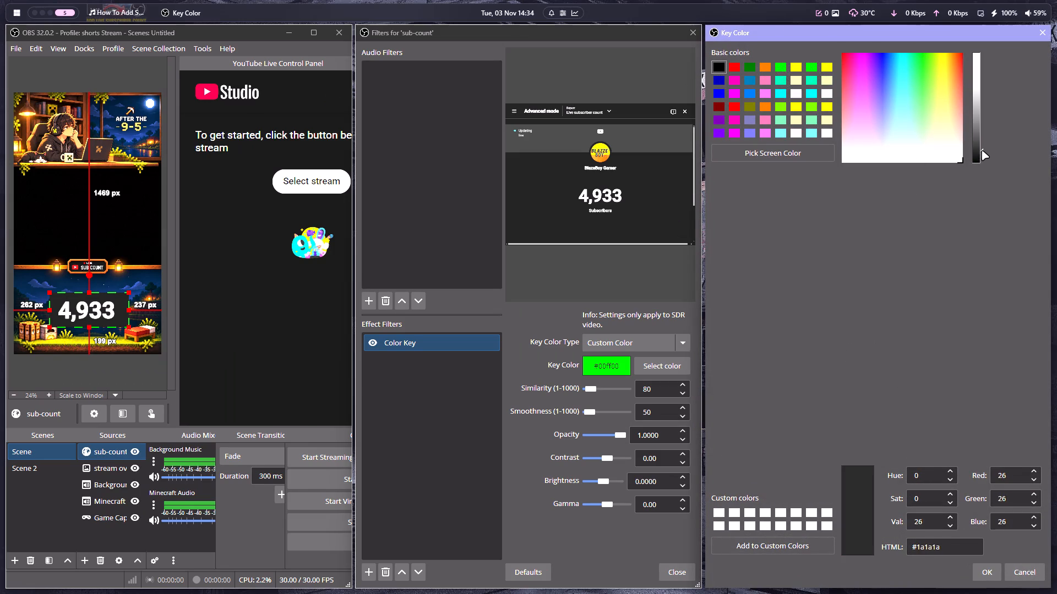
drag(982, 150, 985, 151)
drag(985, 151, 985, 153)
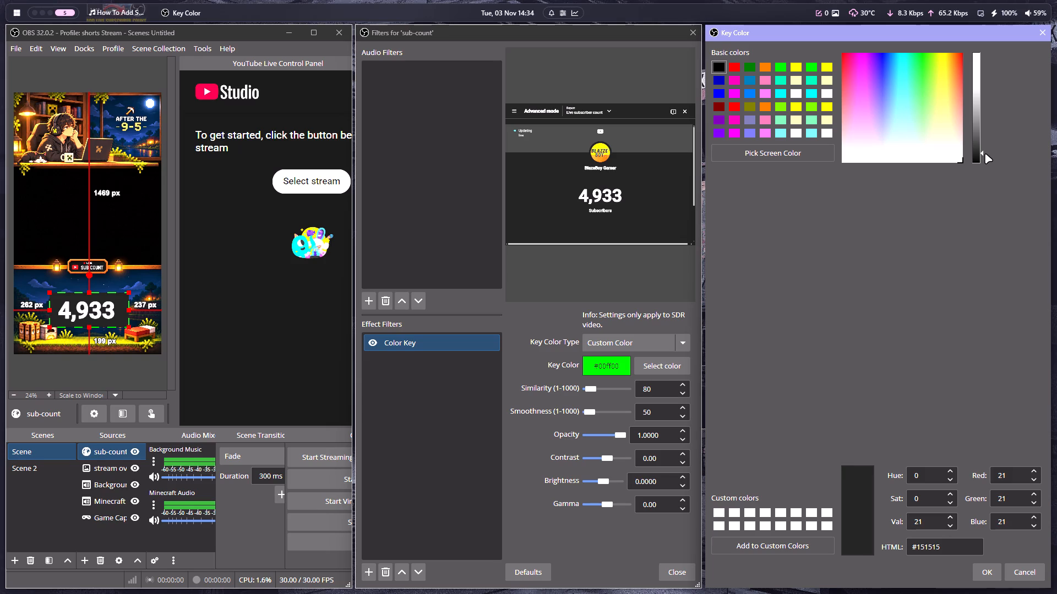
drag(985, 153, 986, 149)
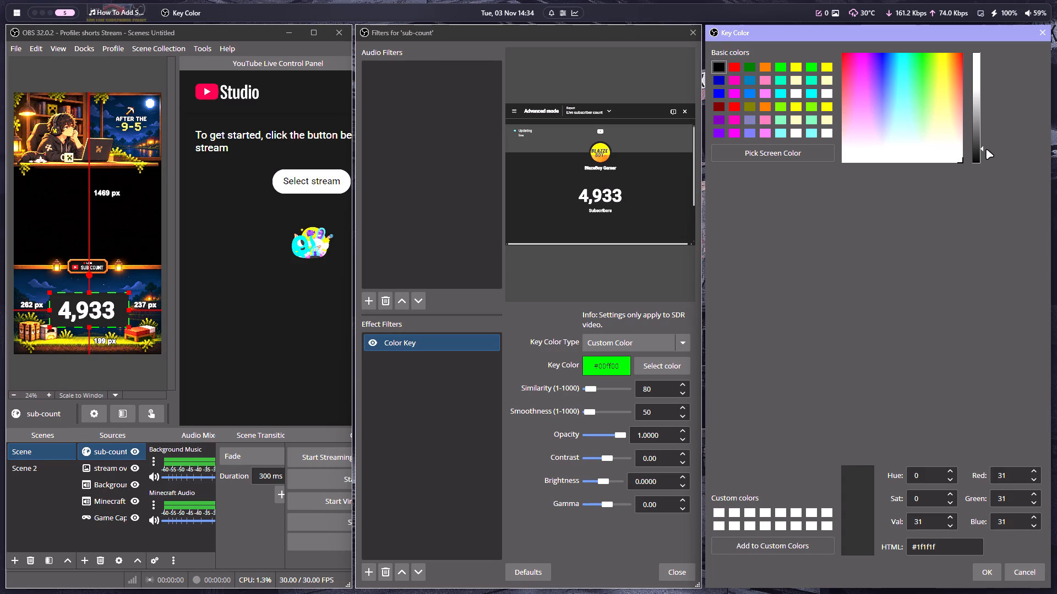
drag(986, 149, 989, 153)
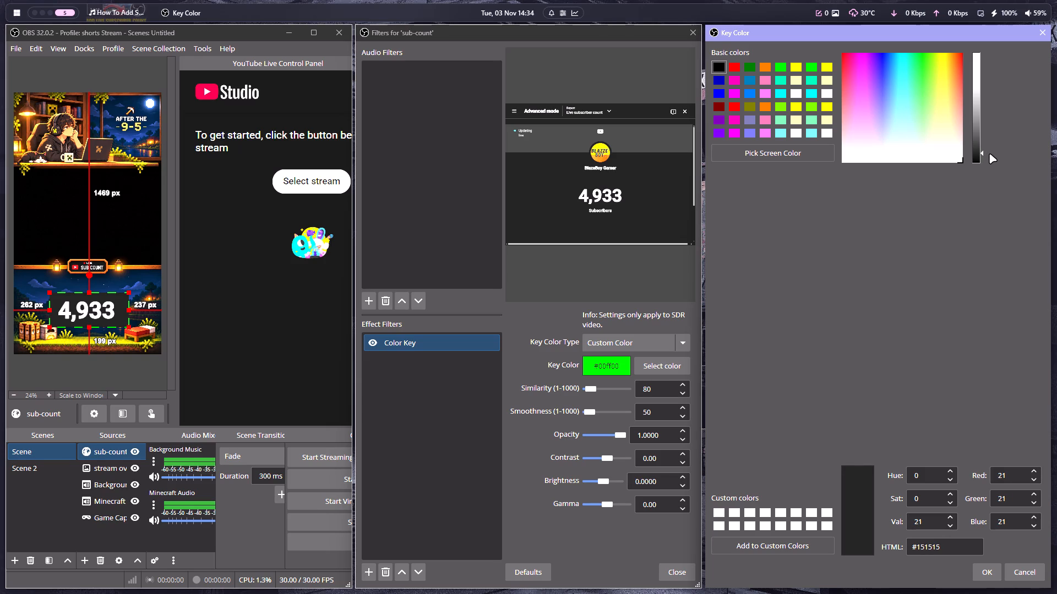
drag(989, 153, 989, 156)
drag(989, 156, 989, 153)
click(980, 569)
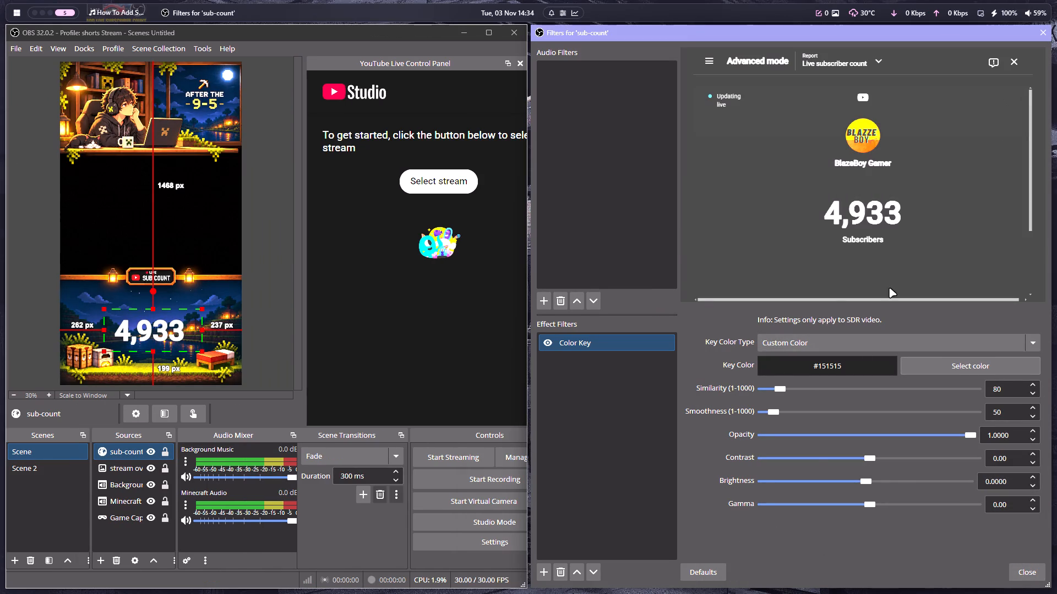
Close the filters window and enlarge the sub-count source, placing it about 190 px and 185 px from the canvas's left and right edges.
click(1045, 38)
click(429, 334)
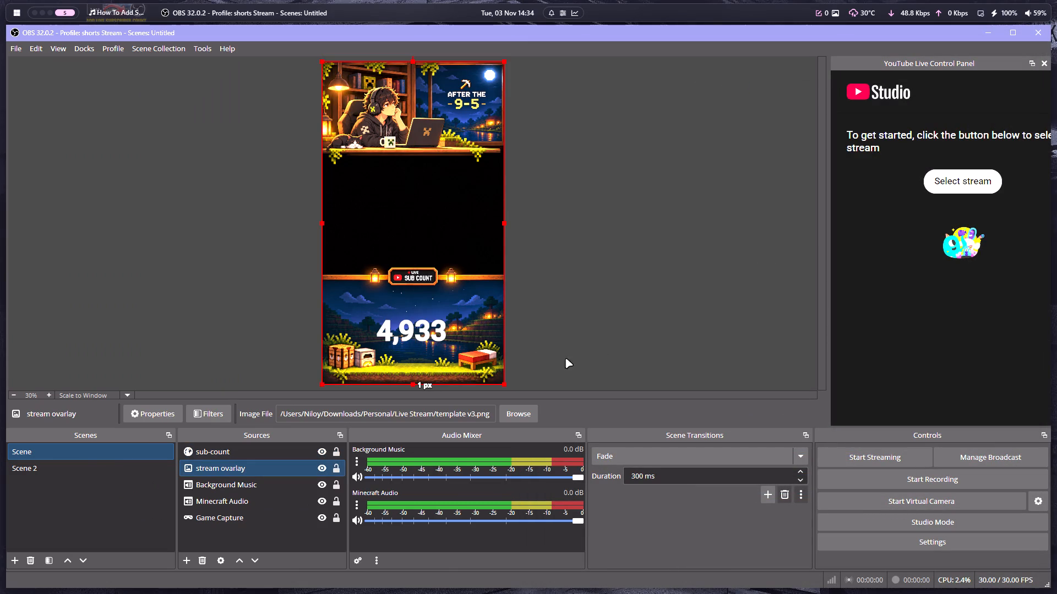
click(415, 333)
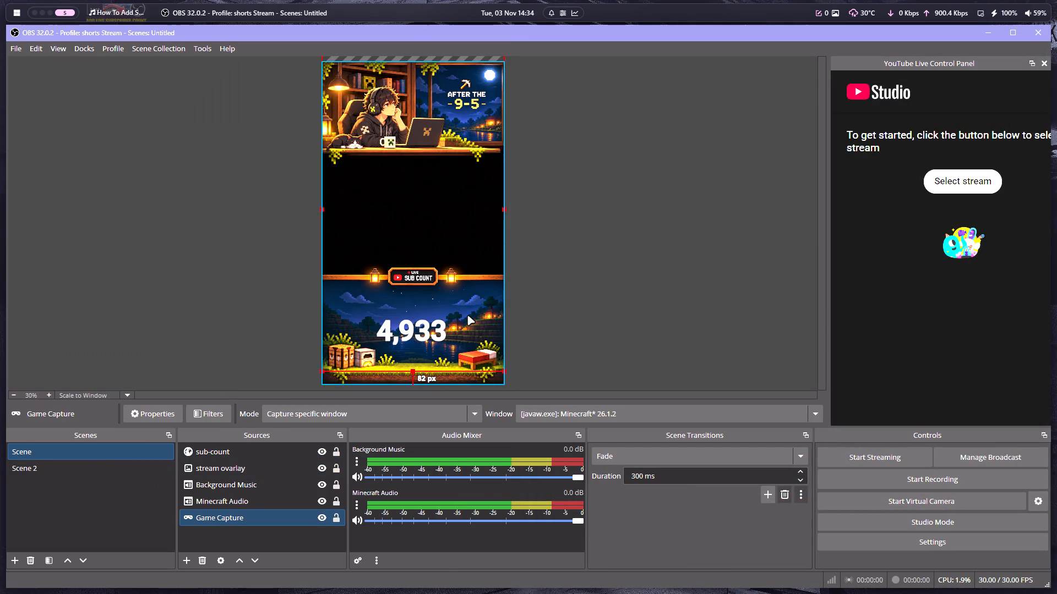
click(421, 324)
drag(465, 307, 476, 300)
drag(444, 315, 432, 320)
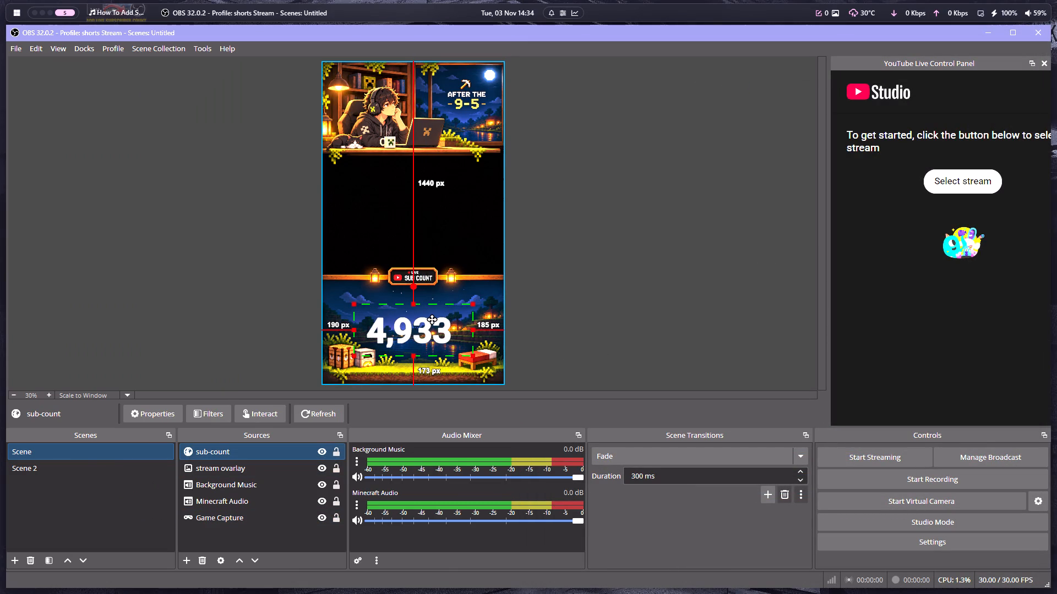
drag(432, 320, 432, 318)
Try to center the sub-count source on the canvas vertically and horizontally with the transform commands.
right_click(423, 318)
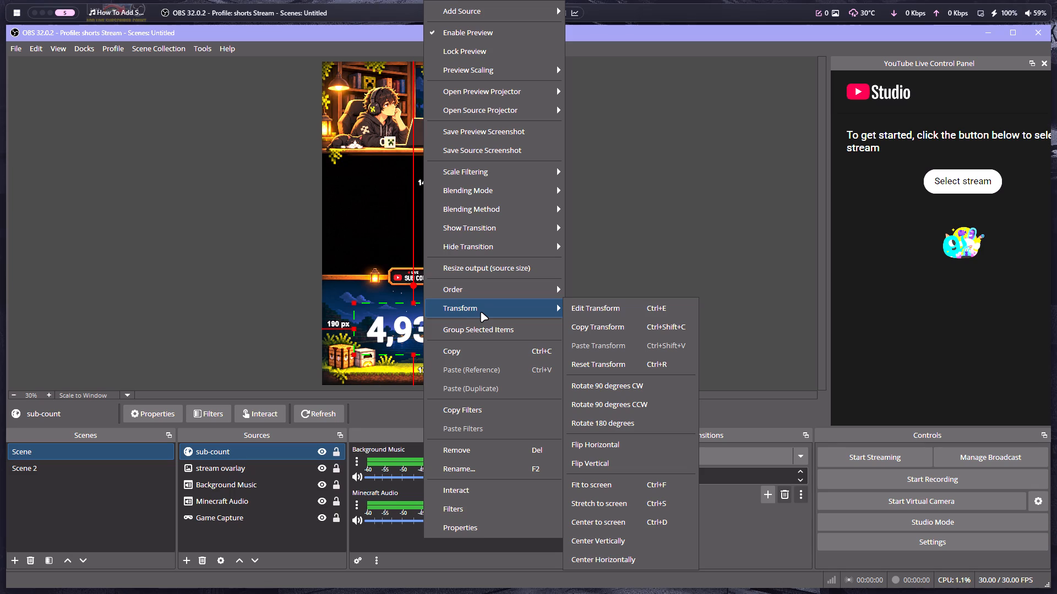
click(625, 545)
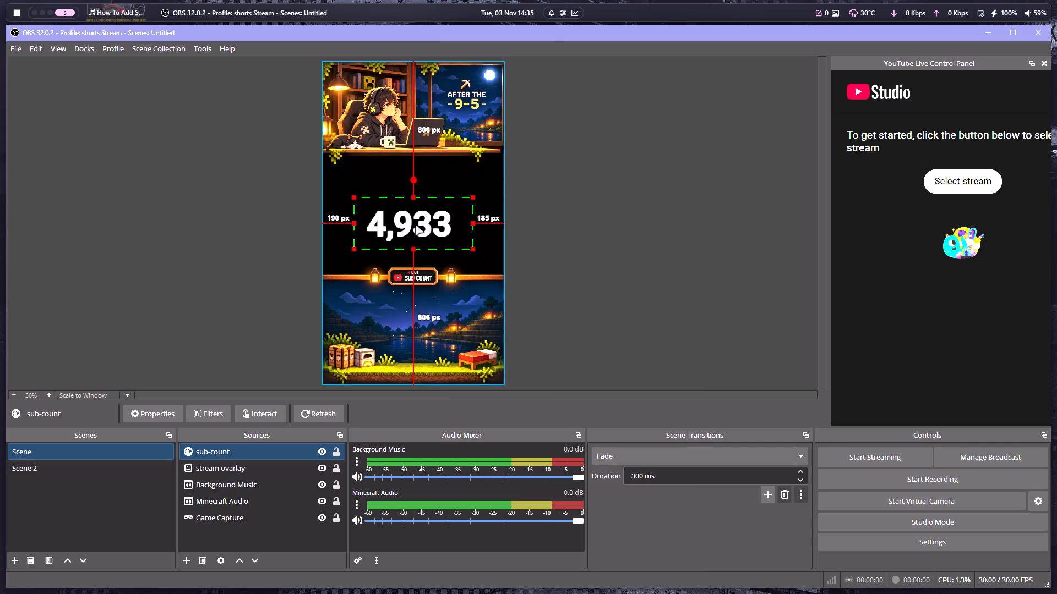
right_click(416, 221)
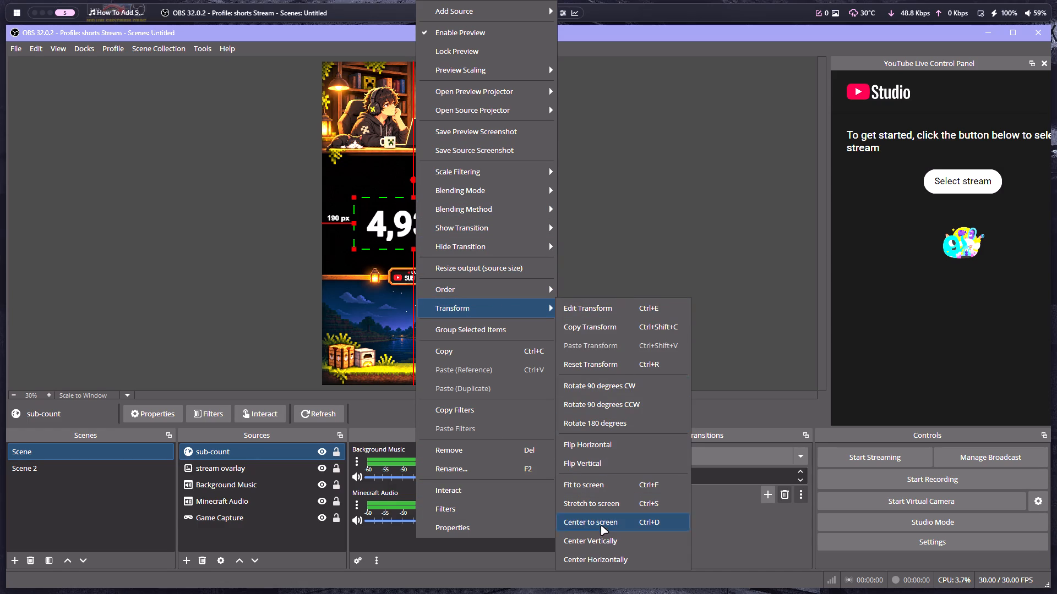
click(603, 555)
Move the sub-count source down beneath the SUB COUNT sign, roughly centered above the chest and bed, and deselect it.
drag(430, 226, 432, 314)
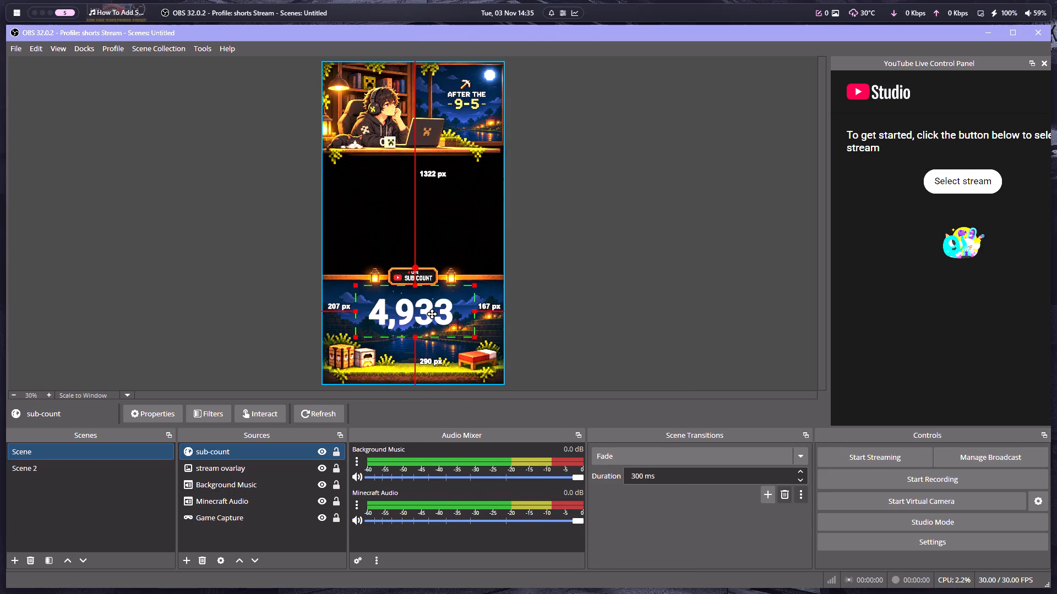
drag(432, 314, 428, 328)
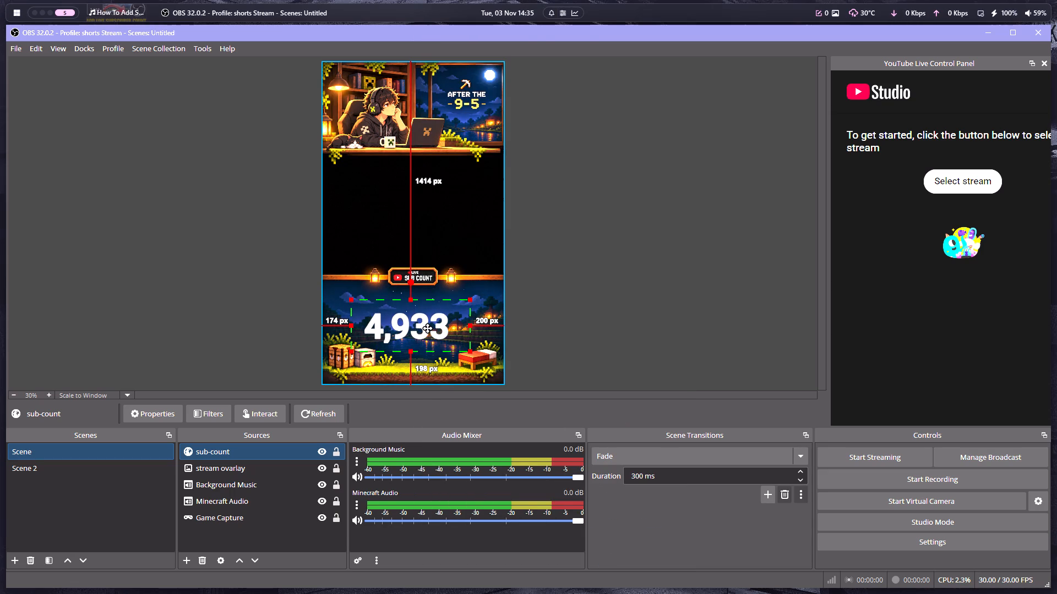
drag(428, 328, 431, 328)
click(549, 342)
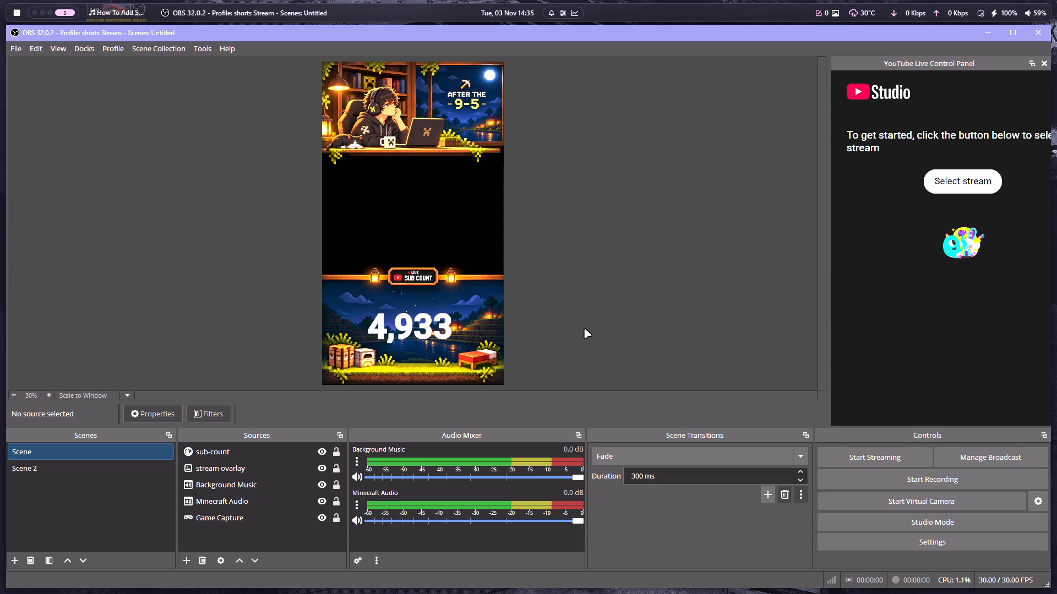
click(433, 318)
drag(424, 321, 427, 313)
click(592, 320)
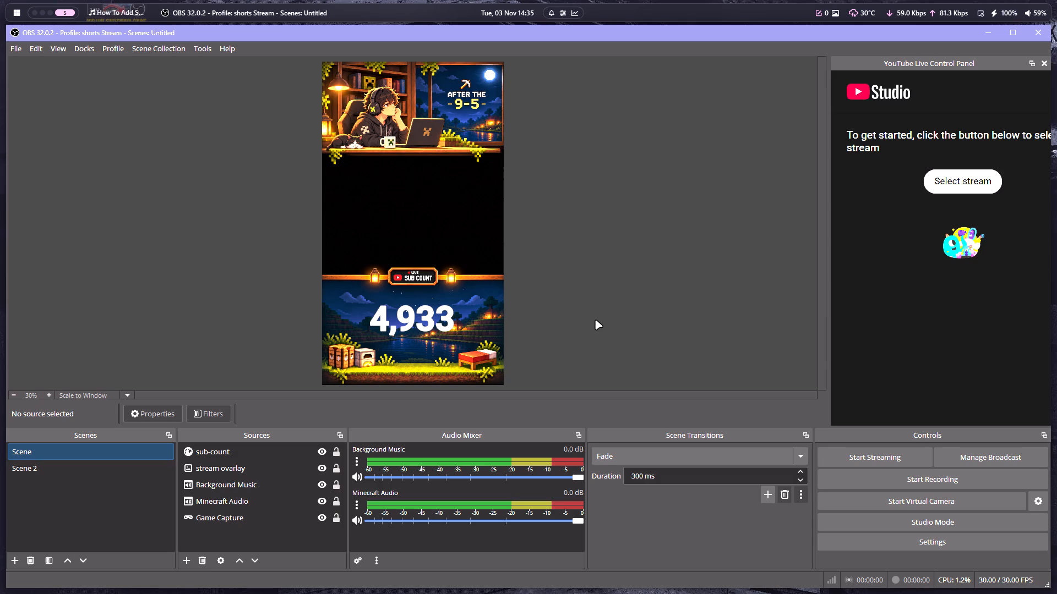
Check the contents of Scene 2 and return to the first scene.
click(57, 466)
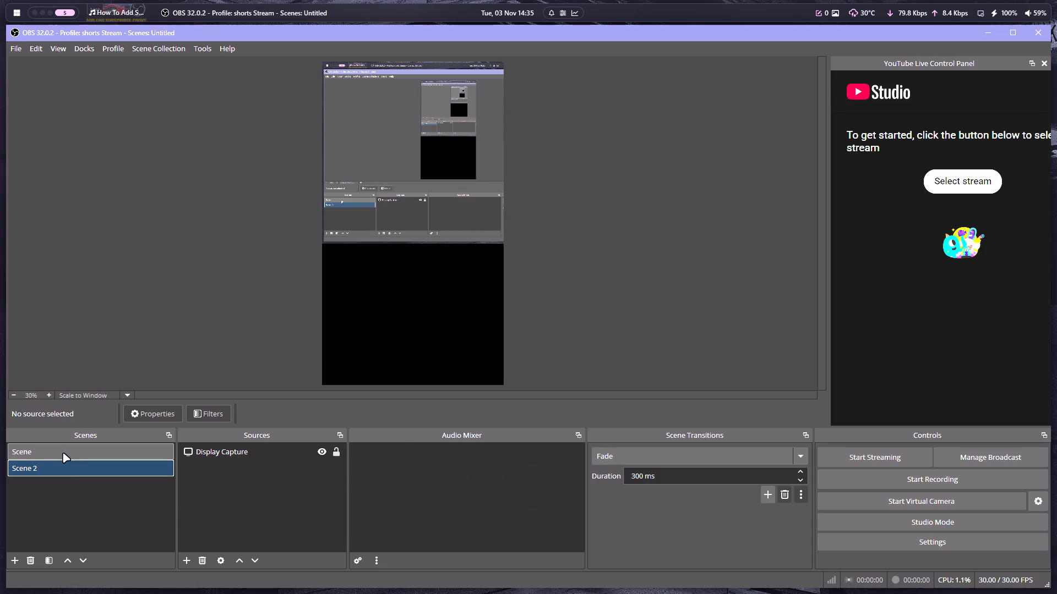
click(63, 453)
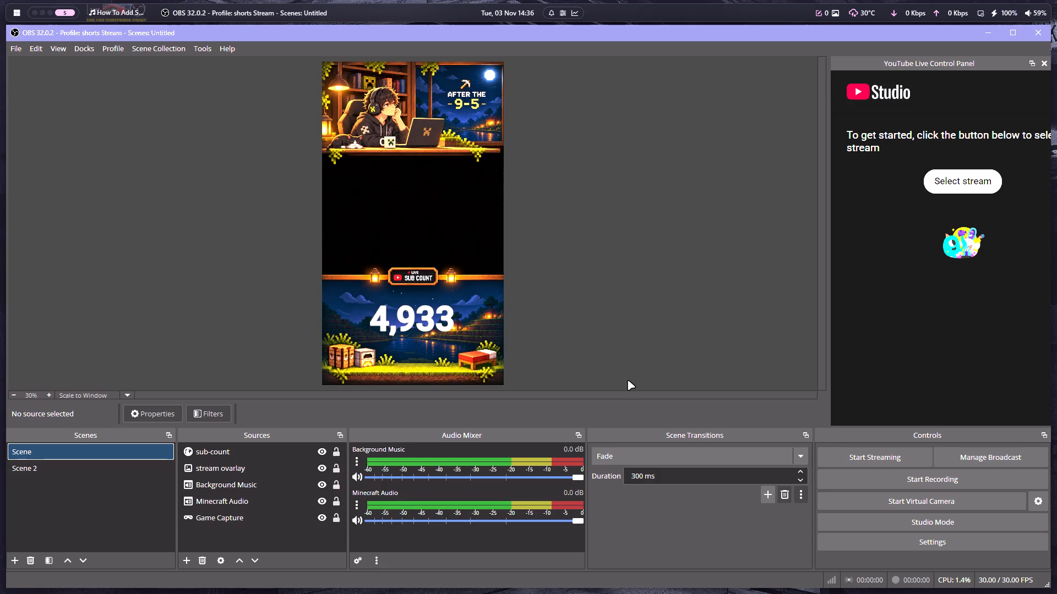
Switch to Brave, play a little of the tutorial, and open the Flex Fitzz channel's list of videos.
key(alt+1)
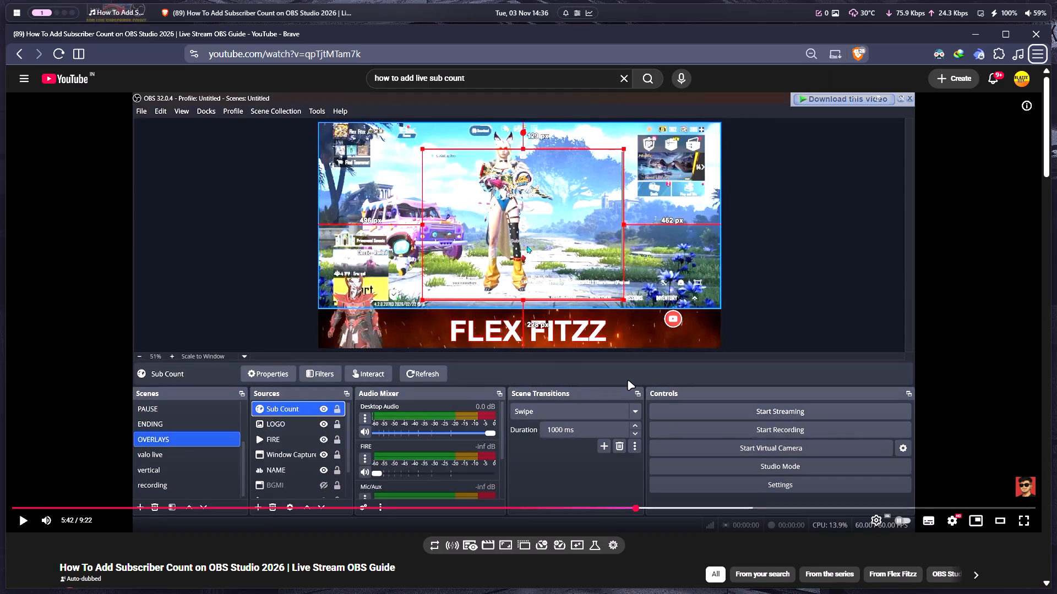
click(487, 296)
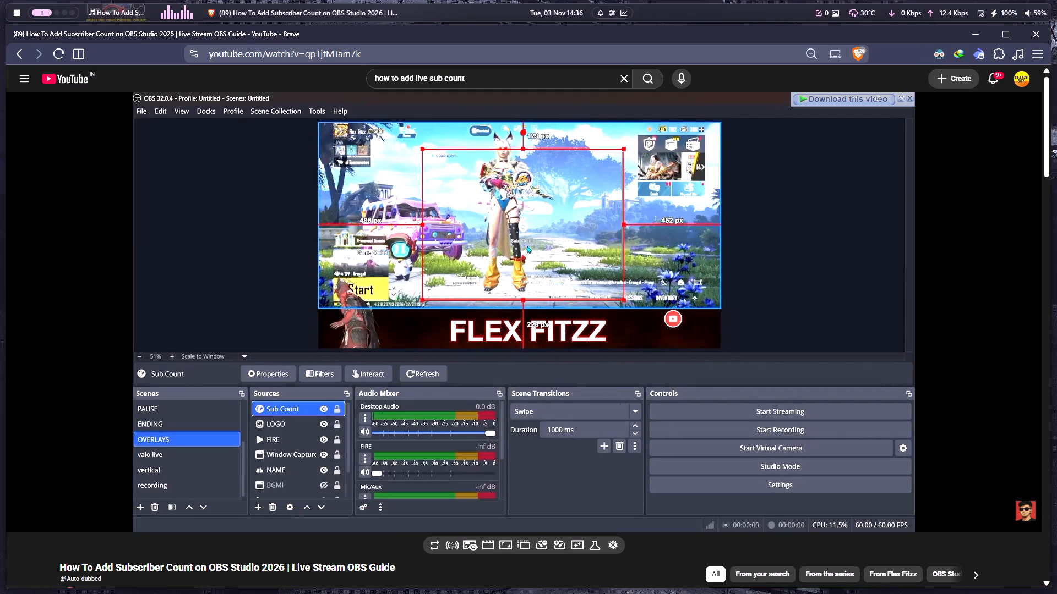
click(499, 344)
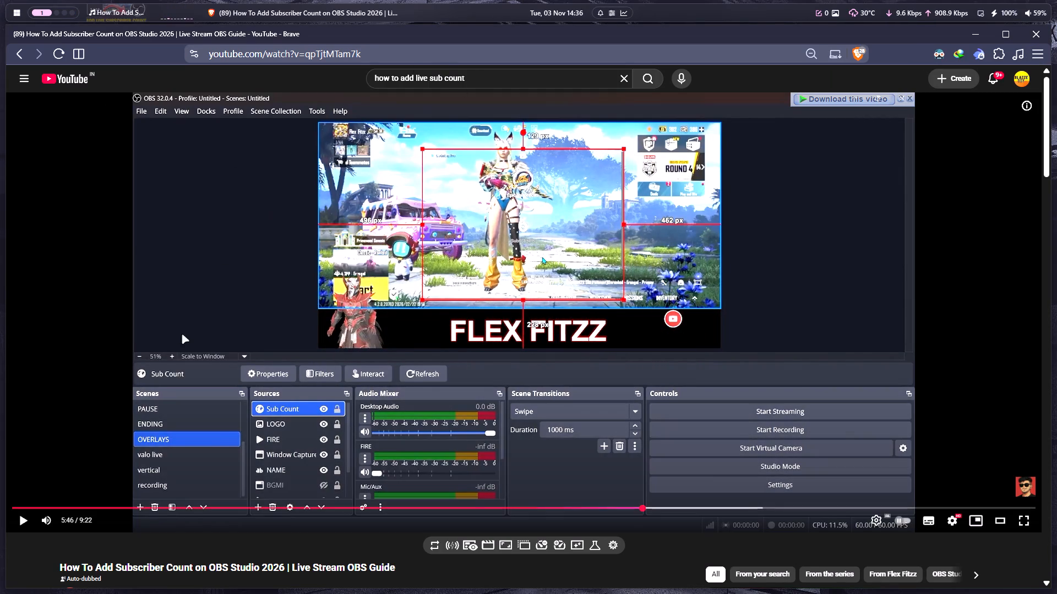
scroll(156, 447, down, 1)
click(103, 348)
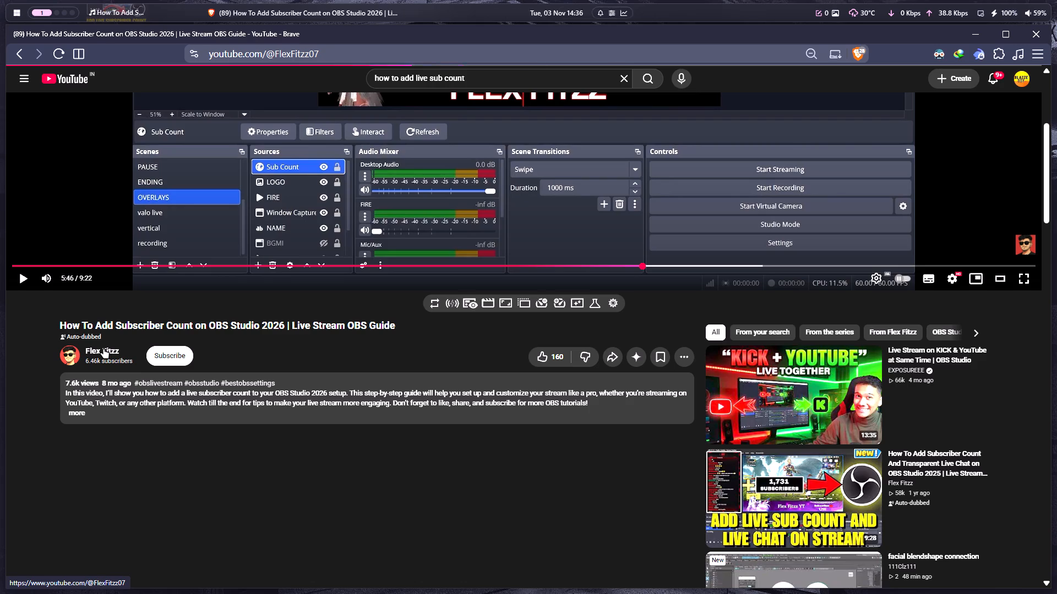
click(312, 298)
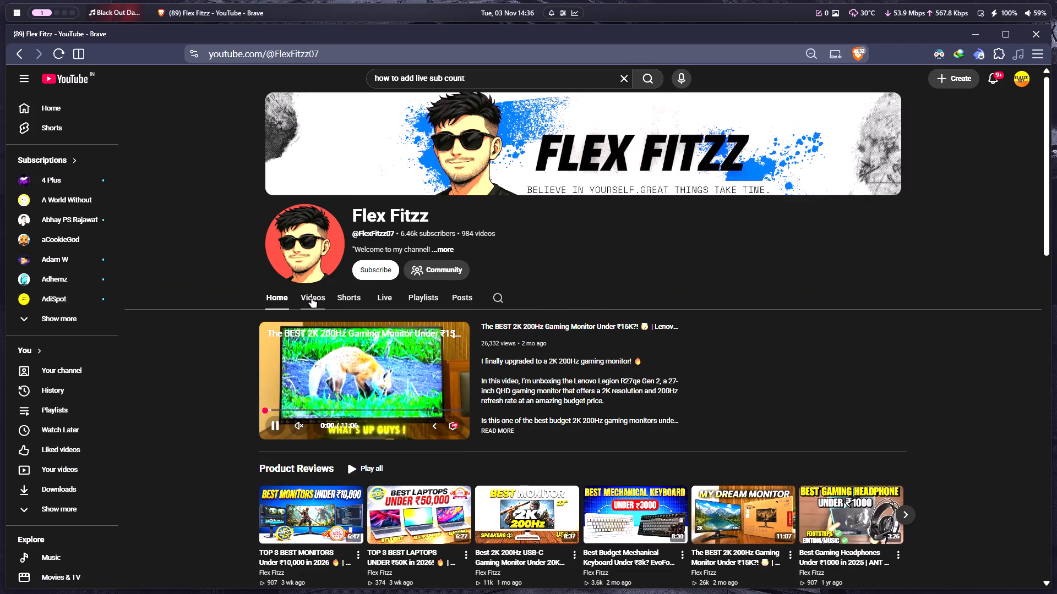
Browse the channel's uploads and open the video "How to Add Sub & Donation Goals in OBS Studio (2026)".
scroll(194, 318, down, 1)
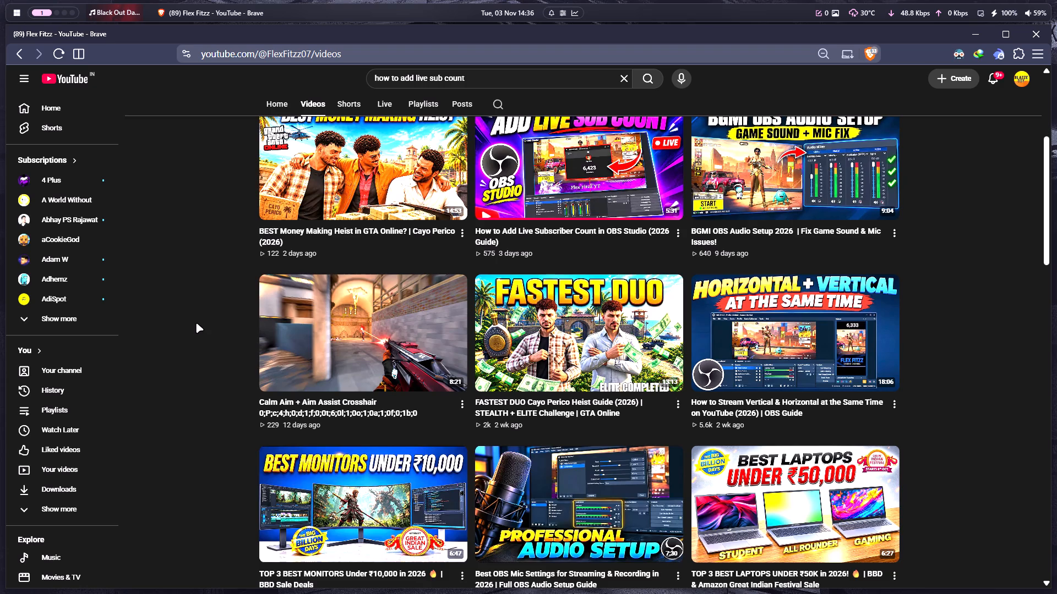
scroll(196, 328, down, 1)
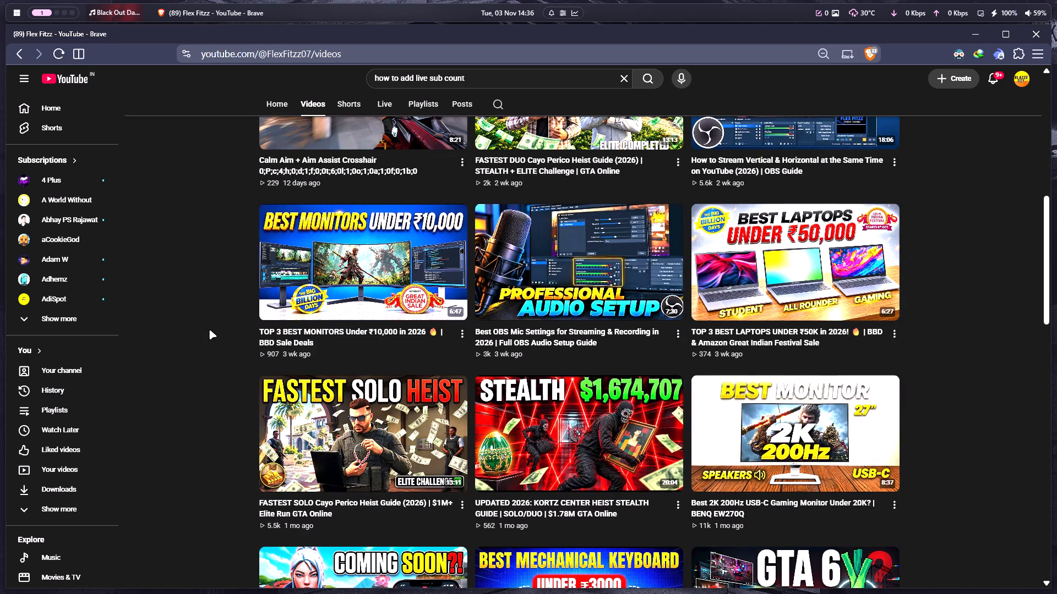
scroll(211, 328, down, 1)
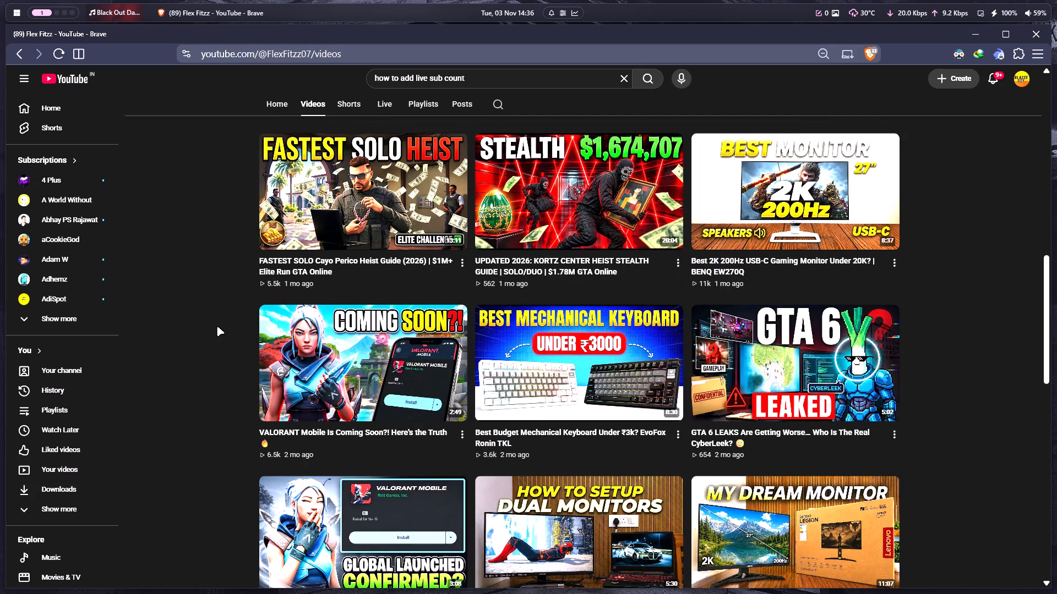
scroll(226, 326, down, 1)
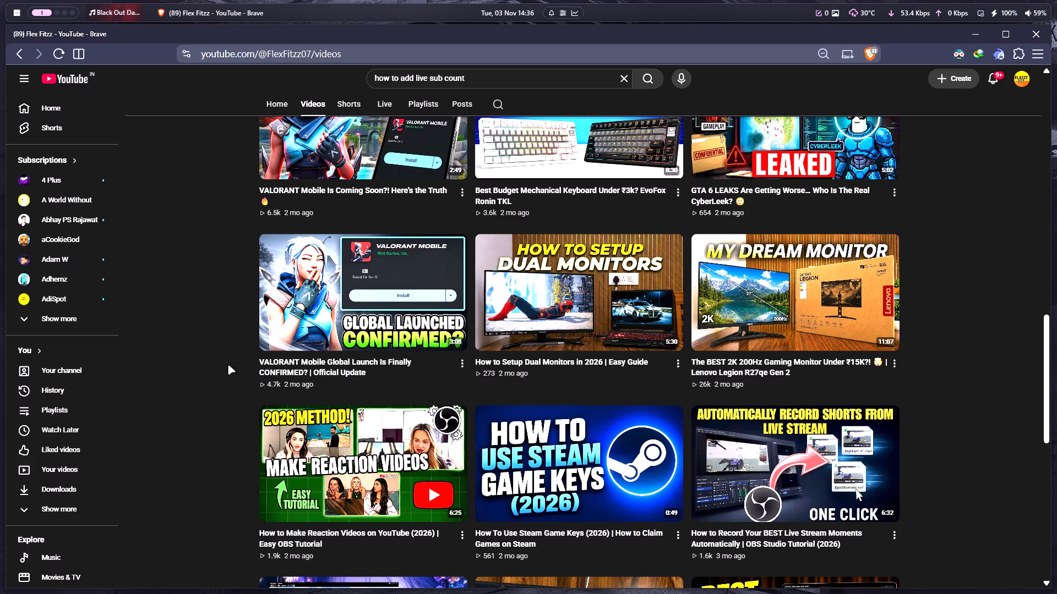
scroll(228, 367, down, 1)
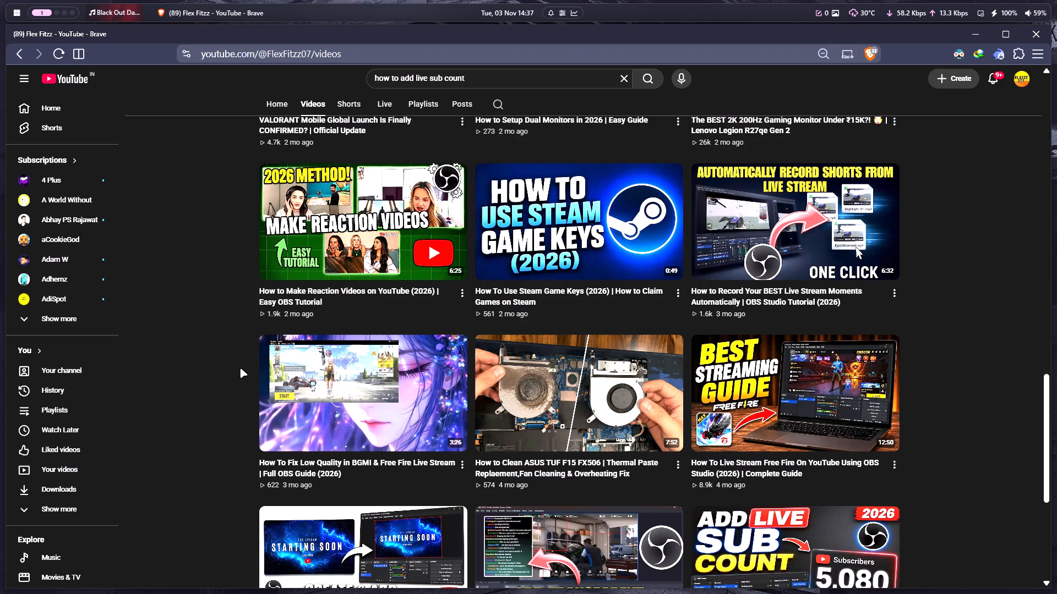
scroll(242, 370, down, 1)
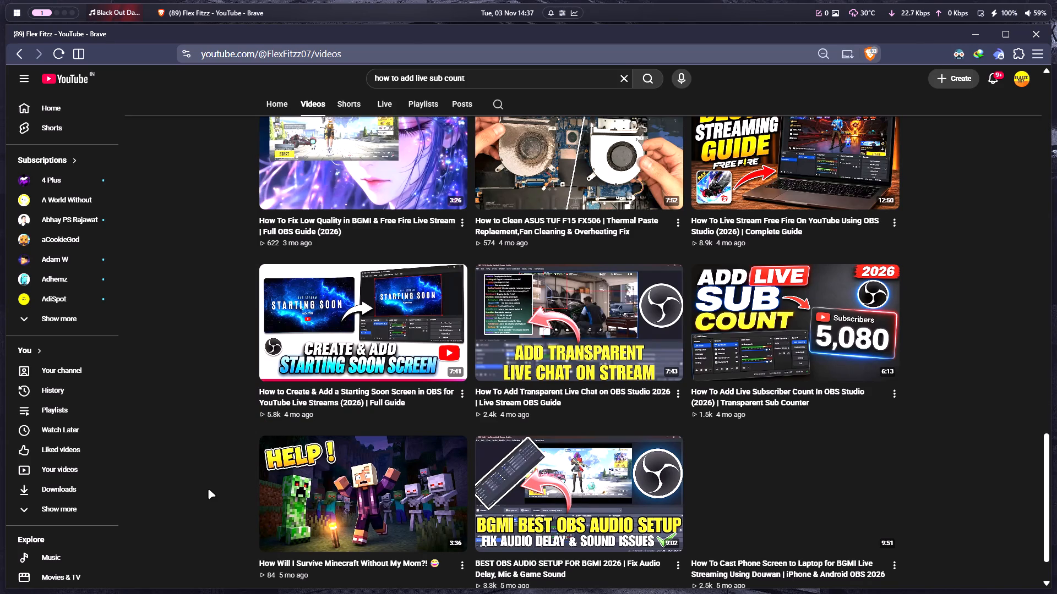
scroll(208, 489, down, 1)
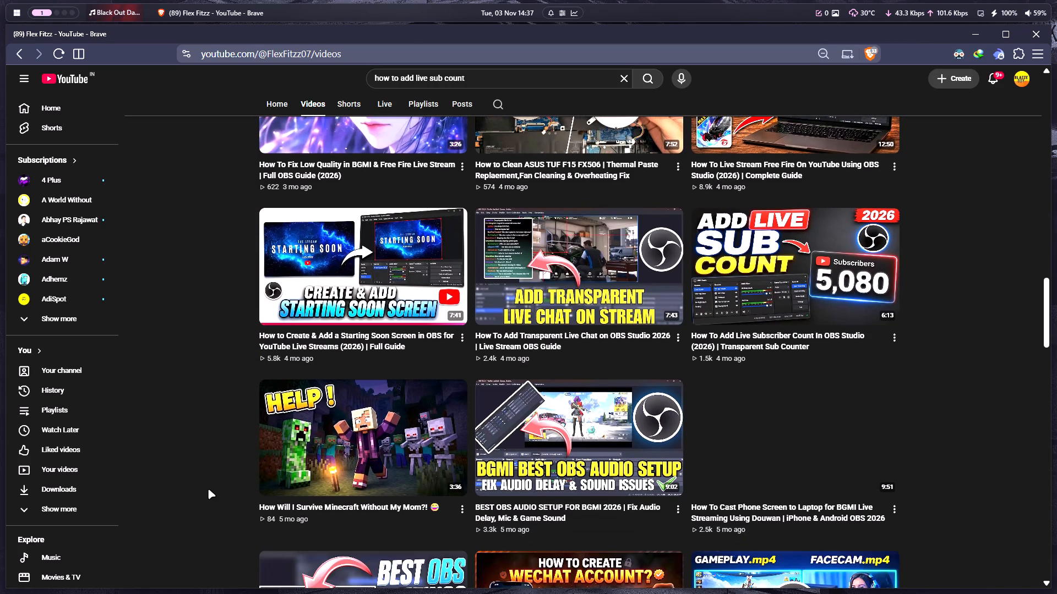
scroll(208, 489, down, 1)
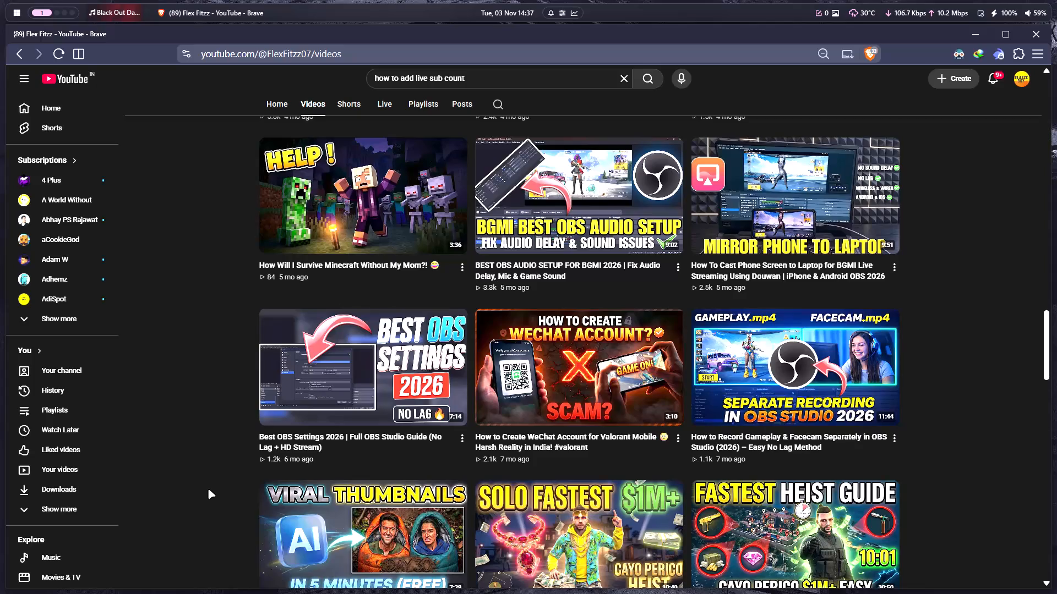
scroll(208, 489, down, 1)
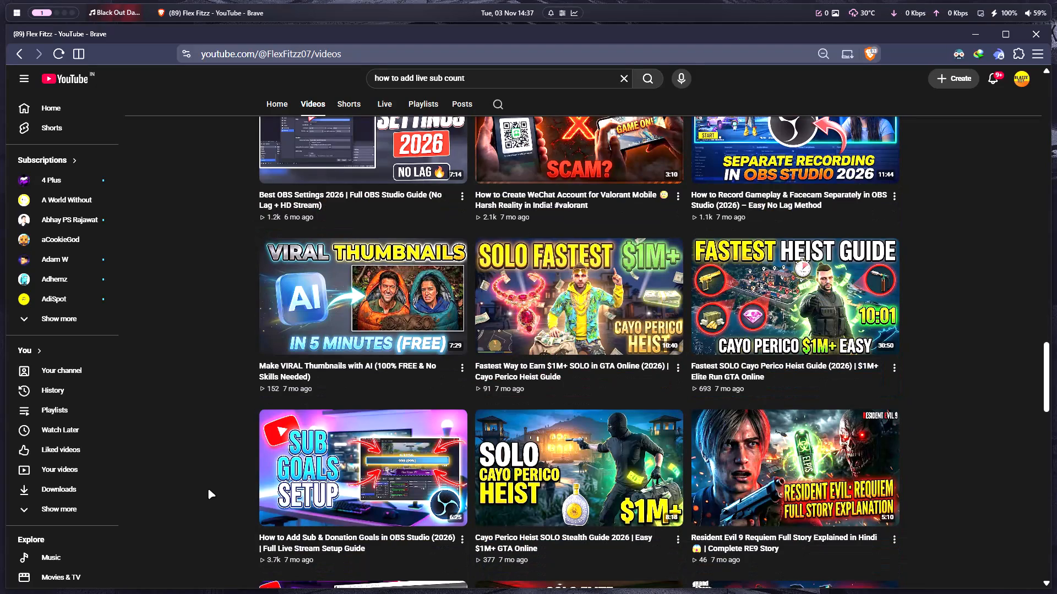
click(315, 470)
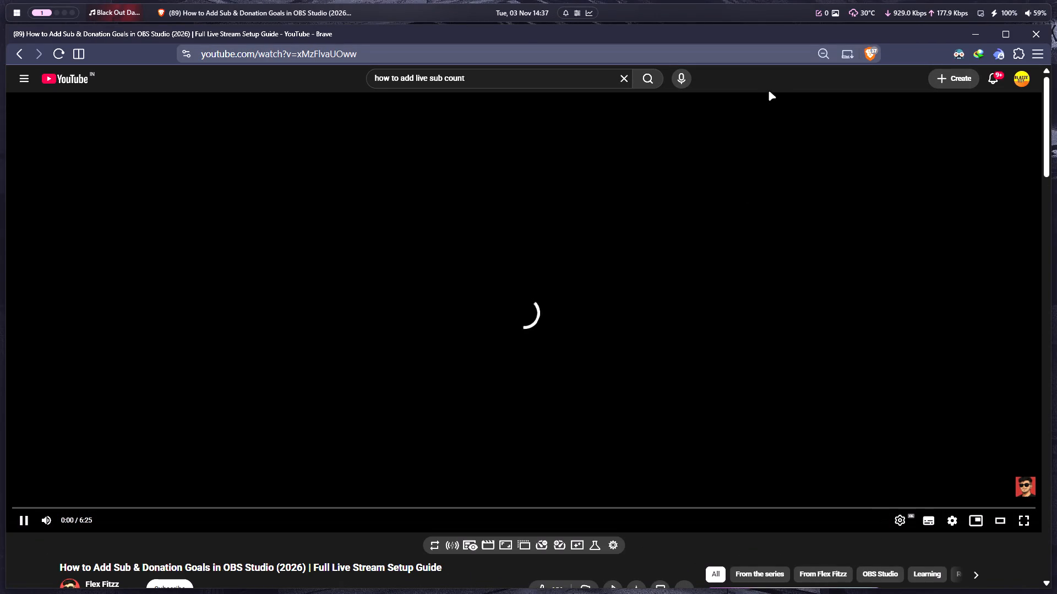
Skim the comments and watch the goals tutorial at 2x speed, pausing at its Google search for the Streamlabs plugin.
scroll(744, 175, down, 1)
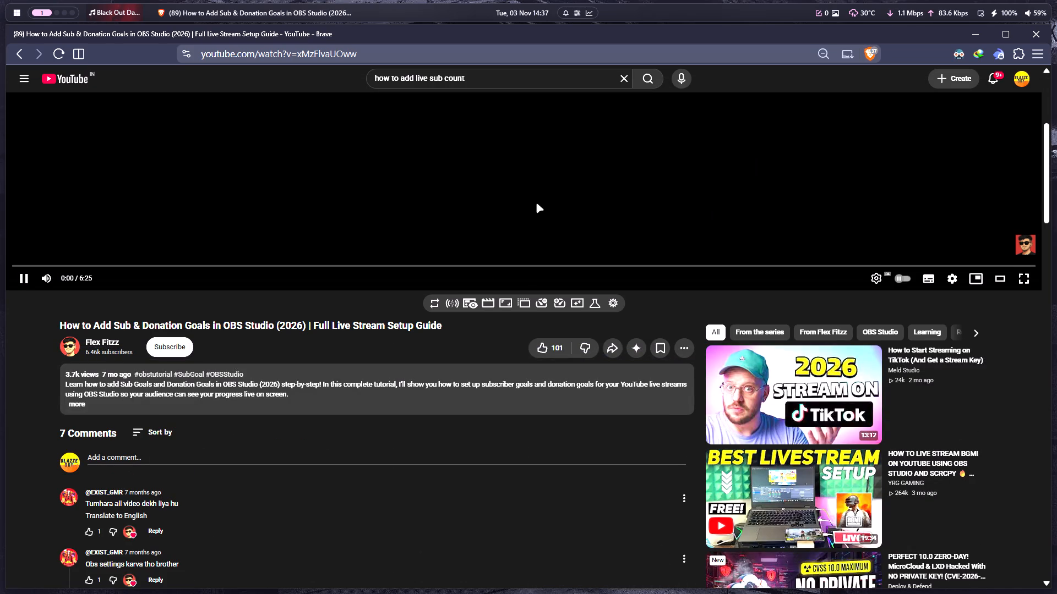
scroll(523, 208, down, 1)
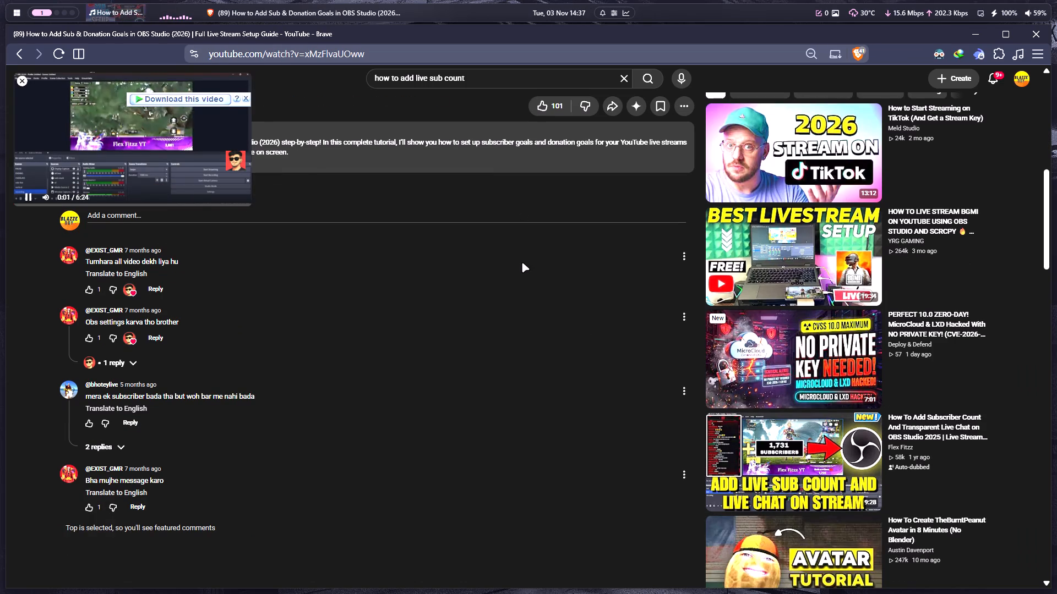
scroll(517, 263, up, 3)
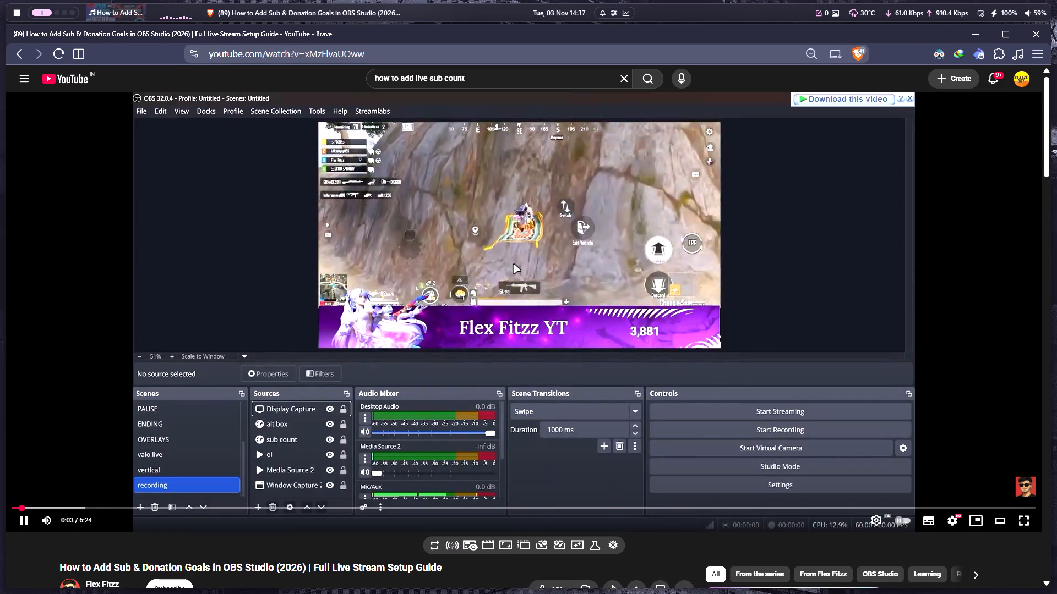
key(space)
key(space)
key(space)
key(space)
key(space)
key(space)
key(space)
key(space)
key(space)
key(space)
key(space)
key(space)
key(space)
key(space)
key(space)
key(space)
key(space)
key(space)
key(space)
key(space)
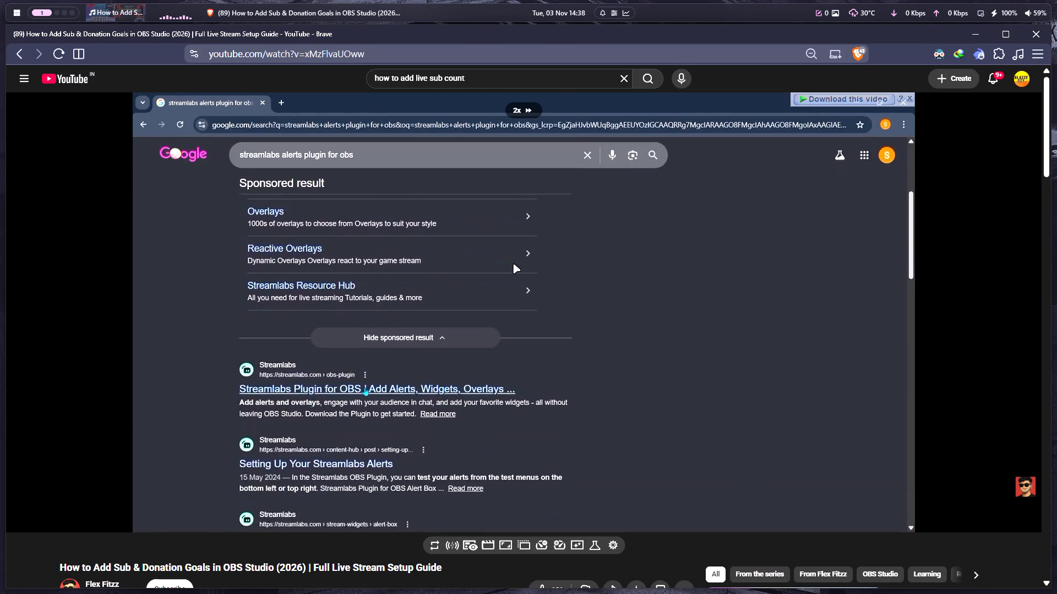
key(space)
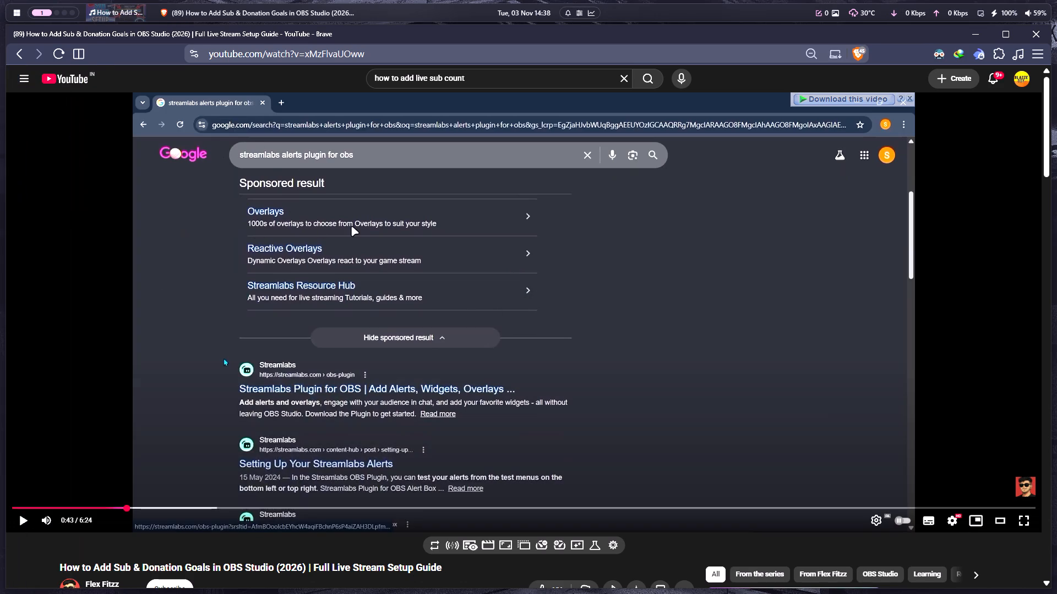
Capture the search phrase "streamlabs alerts plugin for obs" from the paused video with the PowerToys text extractor.
key(shift+super+t)
drag(357, 147, 339, 152)
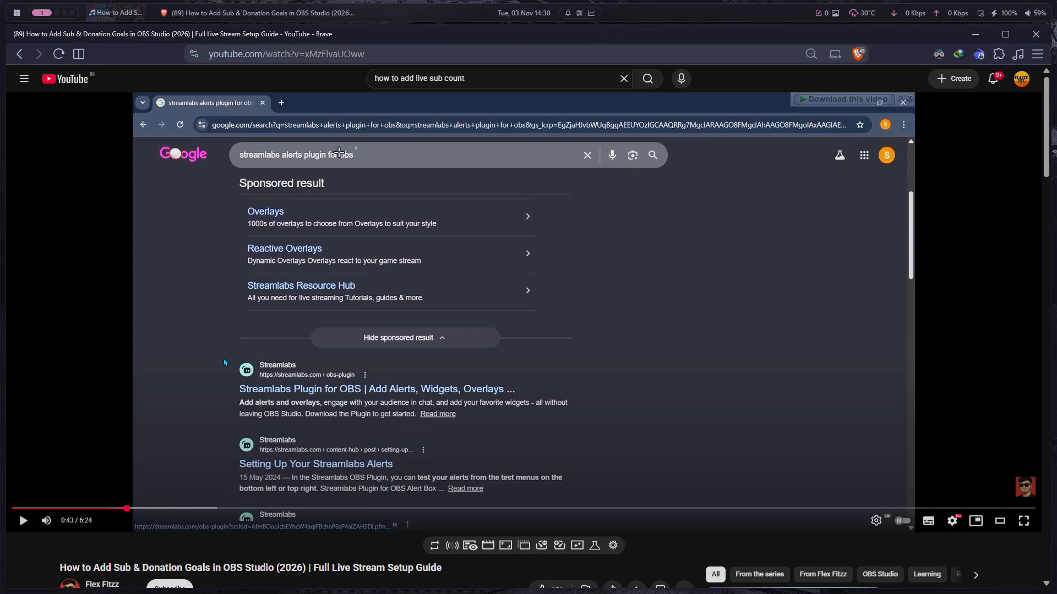
drag(339, 152, 238, 166)
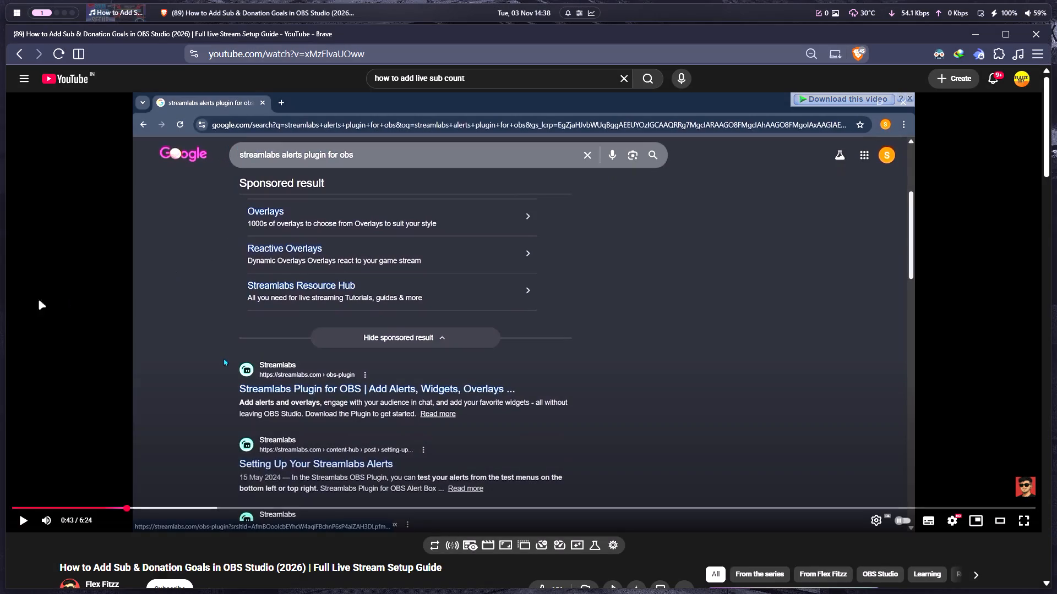
Search Google in a new tab for "streamlabs alerts plugin for obs" and open the Streamlabs Plugin for OBS page.
key(ctrl+t)
key(ctrl+v)
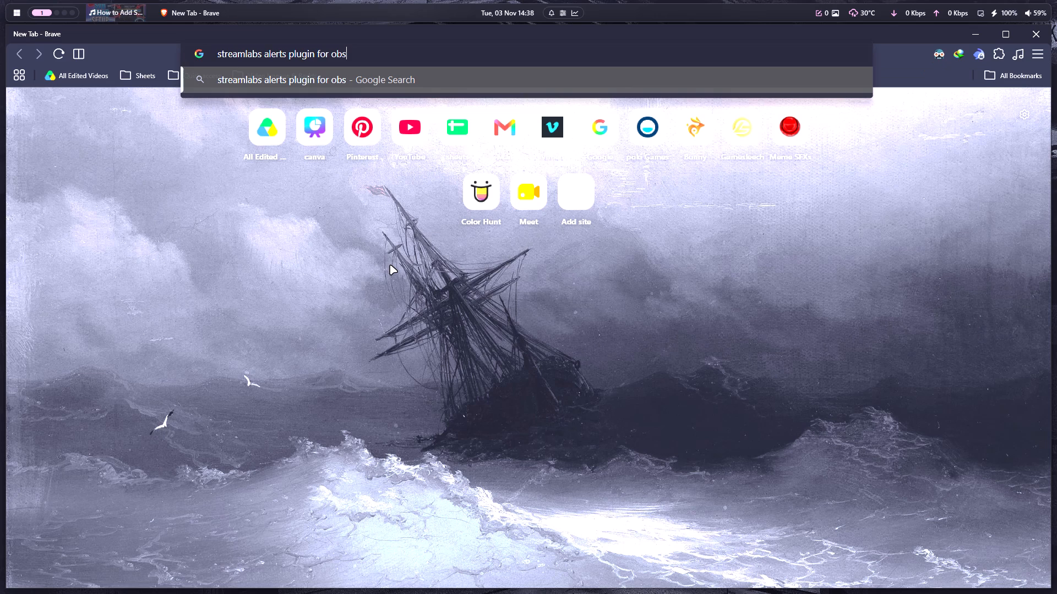
key(Return)
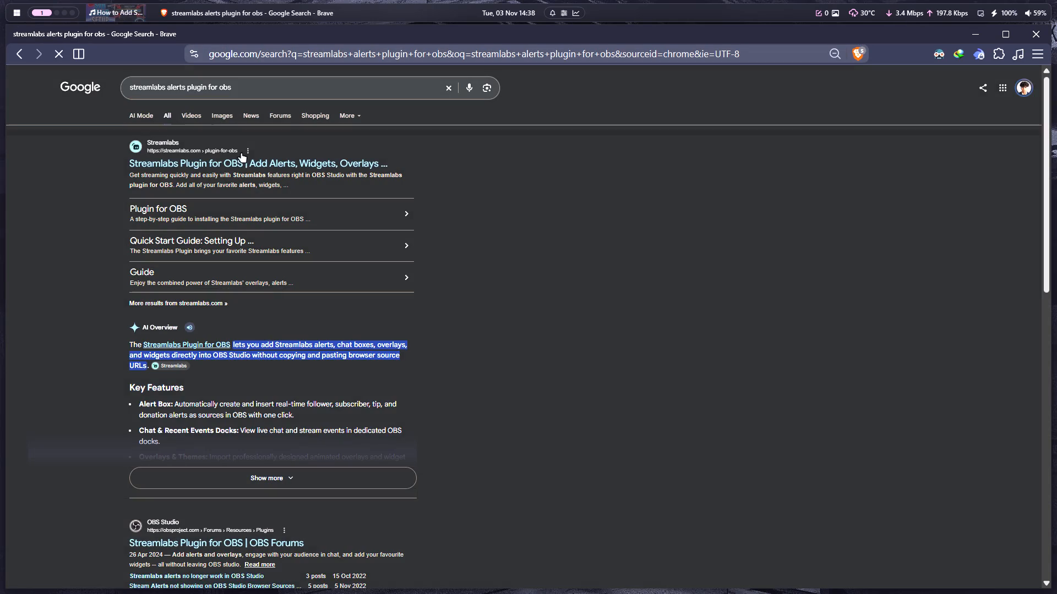
click(235, 163)
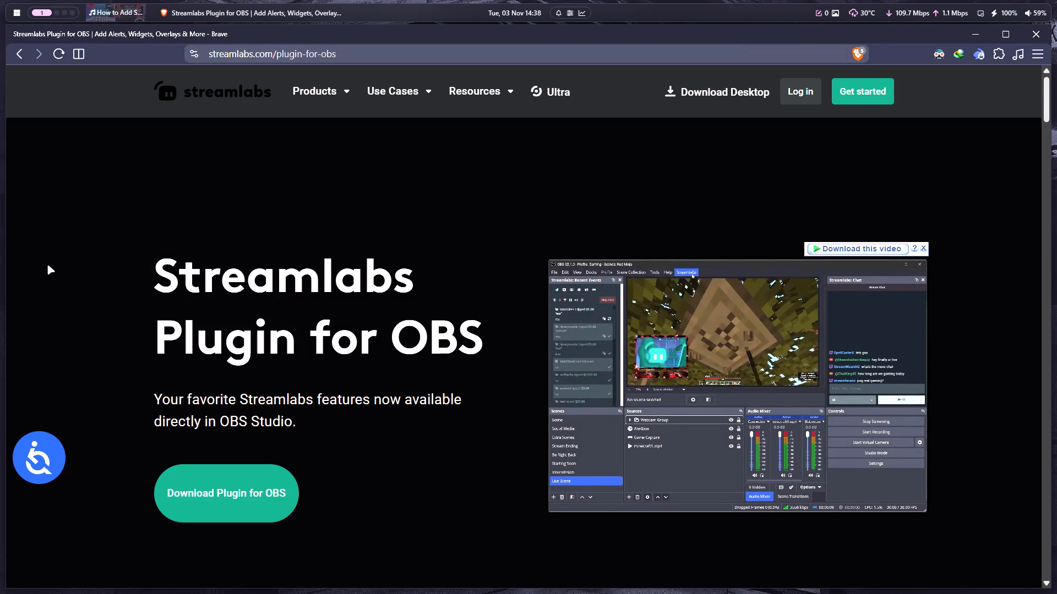
Look through the feature sections of the Streamlabs Plugin for OBS page.
scroll(58, 265, down, 2)
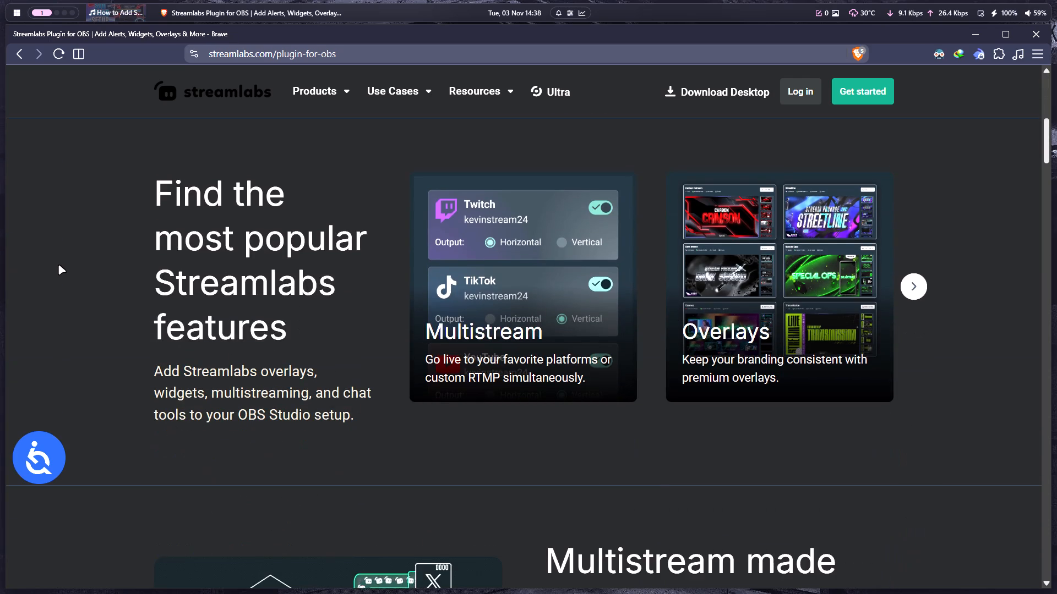
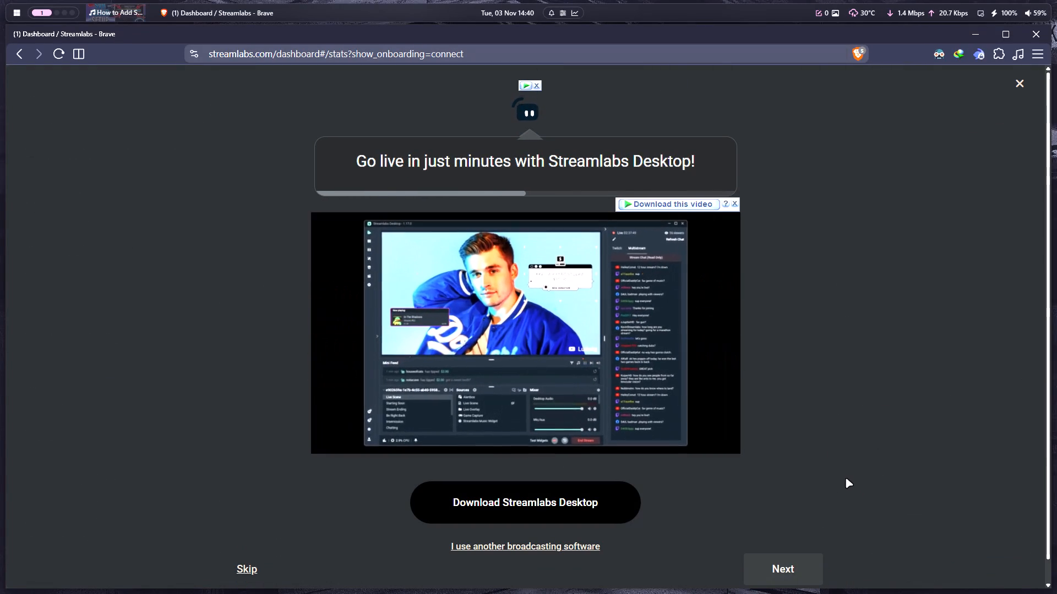
Skip the Streamlabs Desktop download and PayPal tip page setup in the onboarding.
click(792, 573)
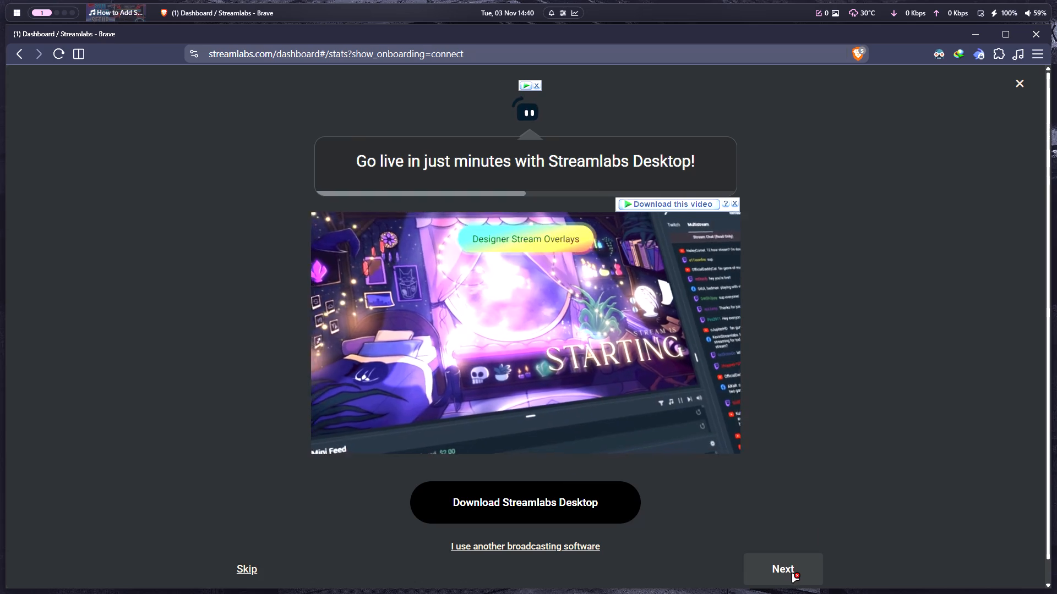
click(733, 201)
scroll(791, 329, down, 1)
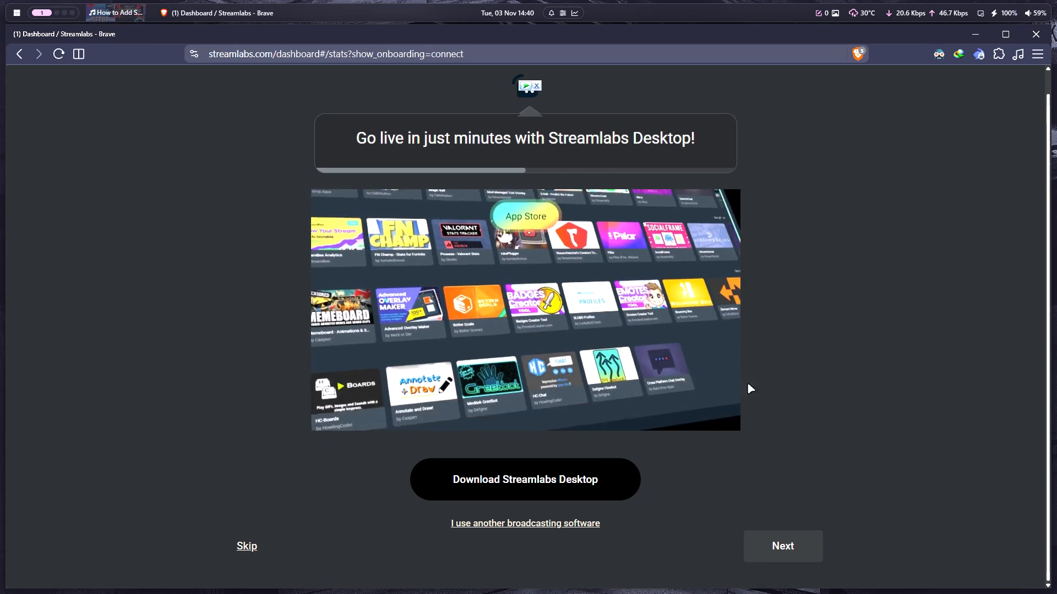
click(247, 542)
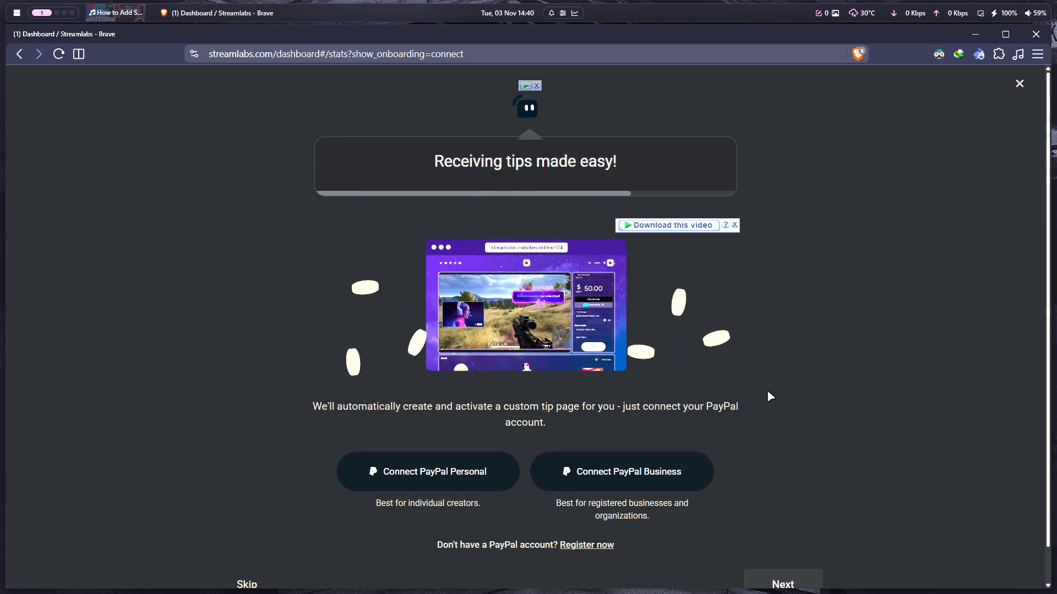
click(251, 582)
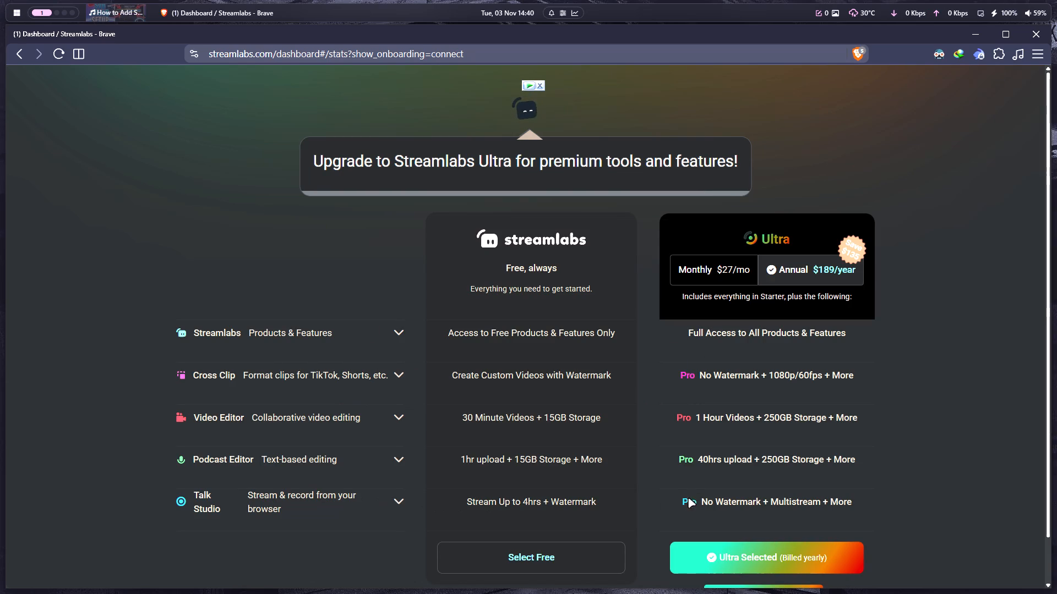
Select the free Streamlabs plan instead of Ultra to join with it.
click(556, 553)
scroll(600, 515, down, 1)
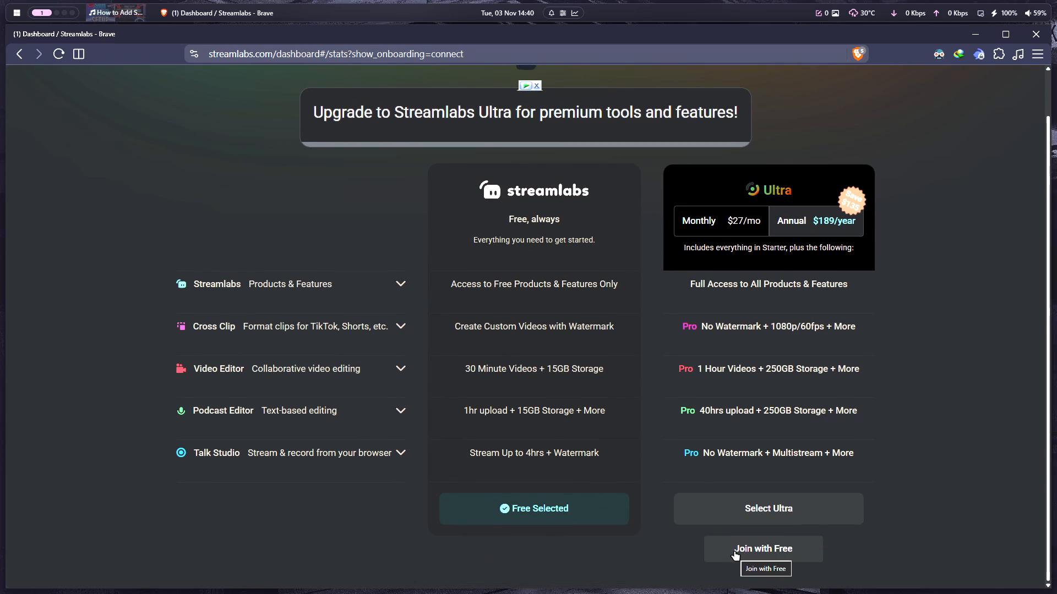
Join Streamlabs with the free plan and open the dashboard's Recent Events page.
click(759, 546)
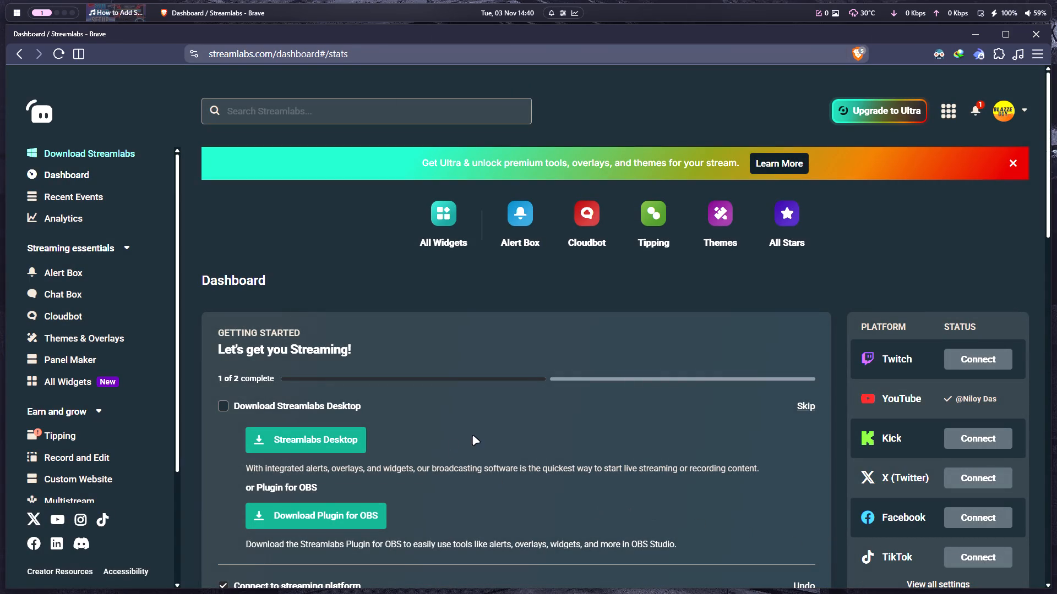
scroll(473, 436, down, 2)
scroll(447, 445, up, 3)
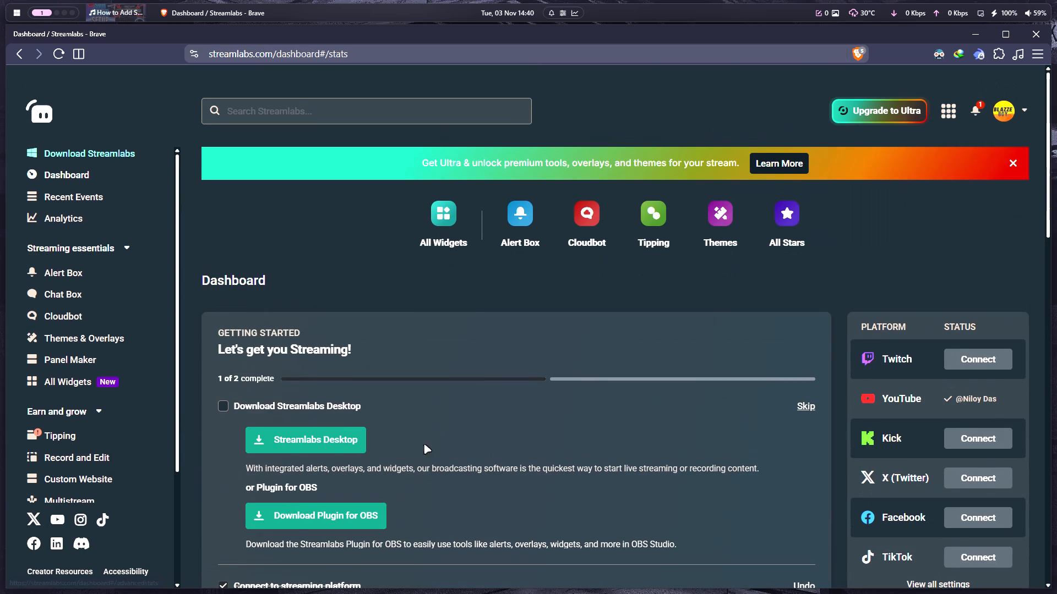
click(84, 191)
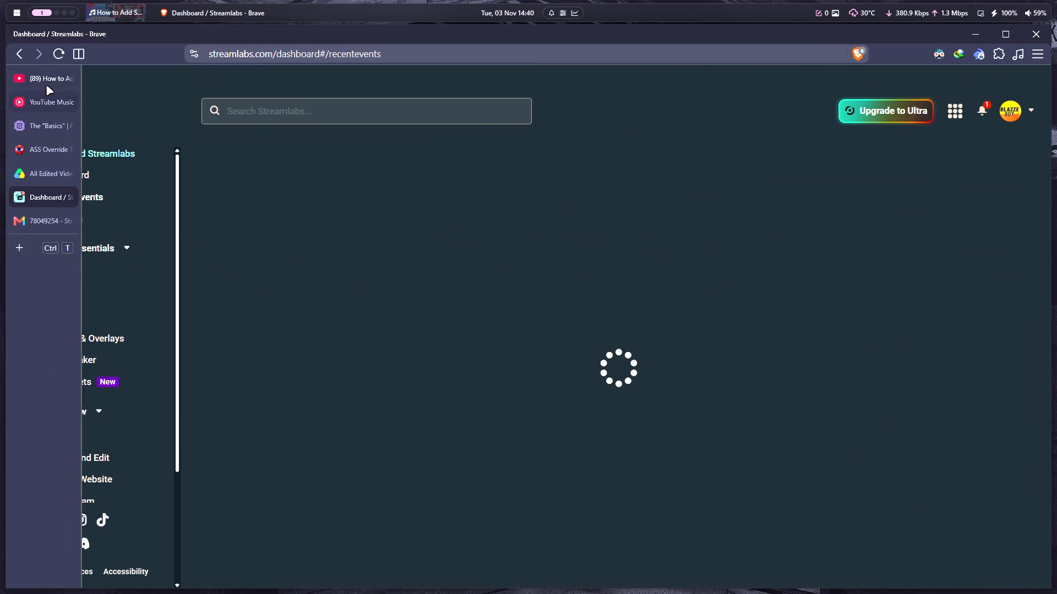
Return to the YouTube goals tutorial and watch the Streamlabs plugin installation and widgets part at 2x speed, pausing after Sub Goal settings are opened.
click(46, 85)
click(435, 257)
drag(481, 353, 479, 353)
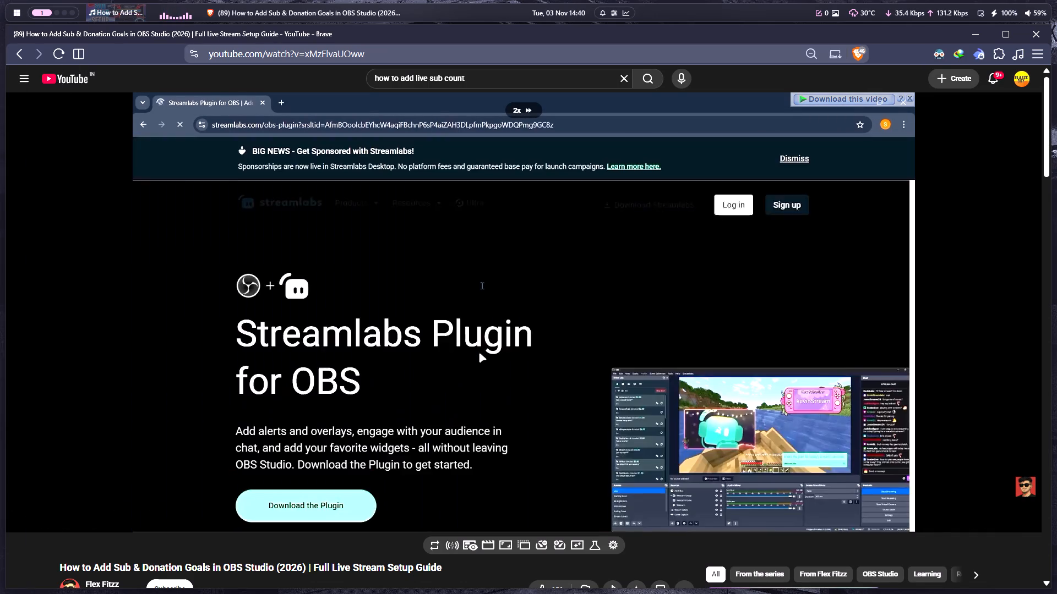
drag(479, 353, 473, 353)
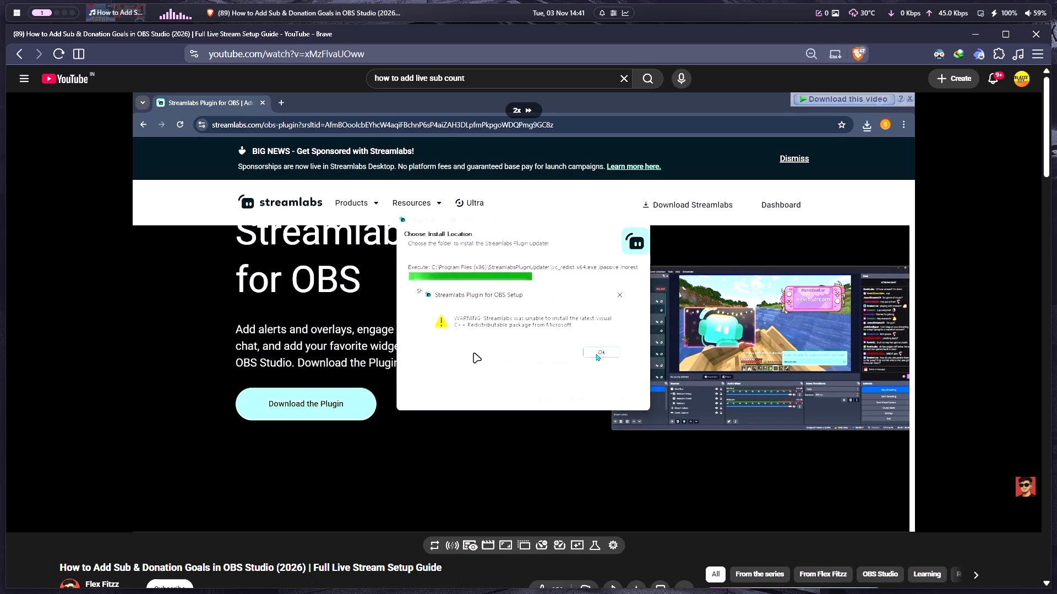
drag(473, 353, 471, 353)
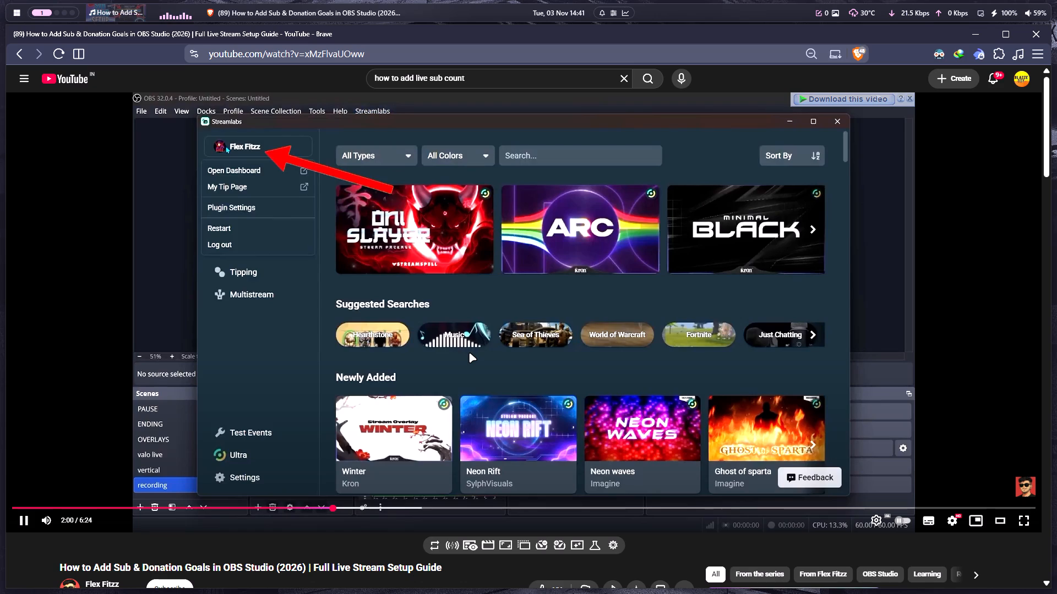
drag(469, 353, 466, 351)
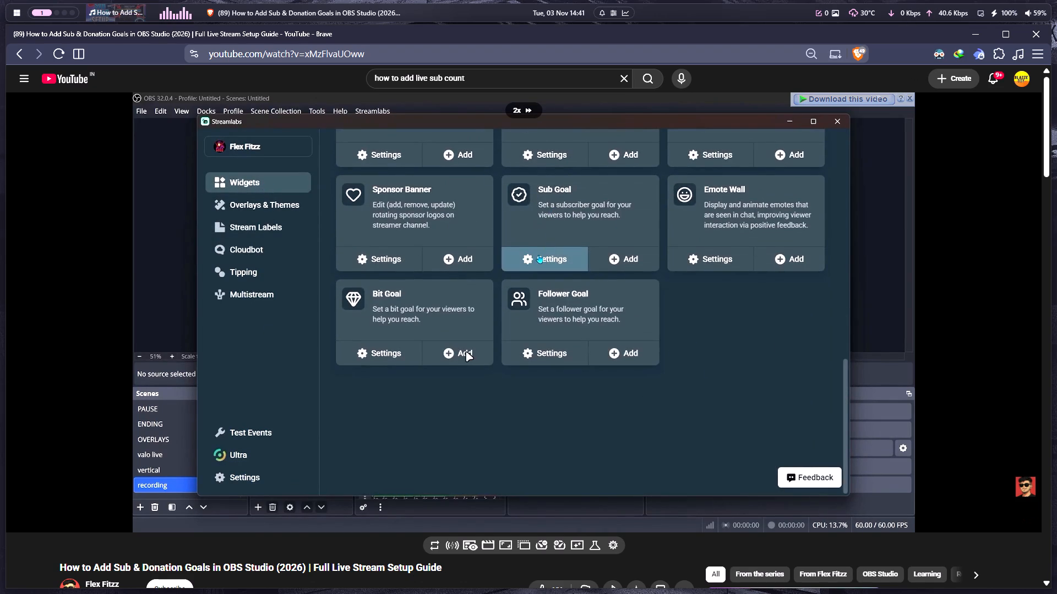
drag(466, 351, 462, 347)
click(453, 307)
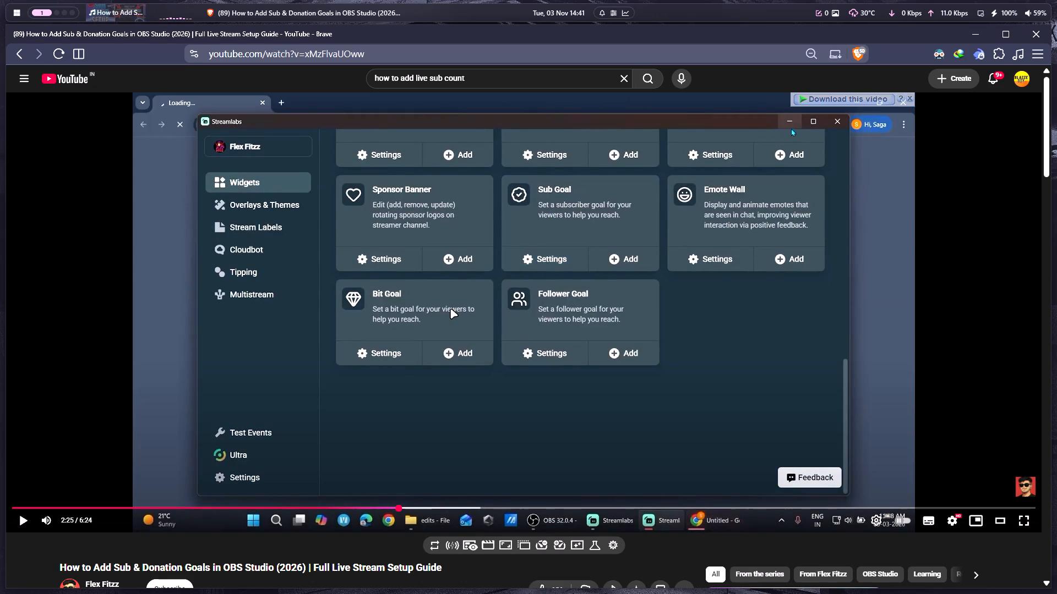
Continue the tutorial at 2x speed through the Sub Goal widget page, following its background color and Manage Goal settings.
click(450, 309)
drag(453, 333, 450, 333)
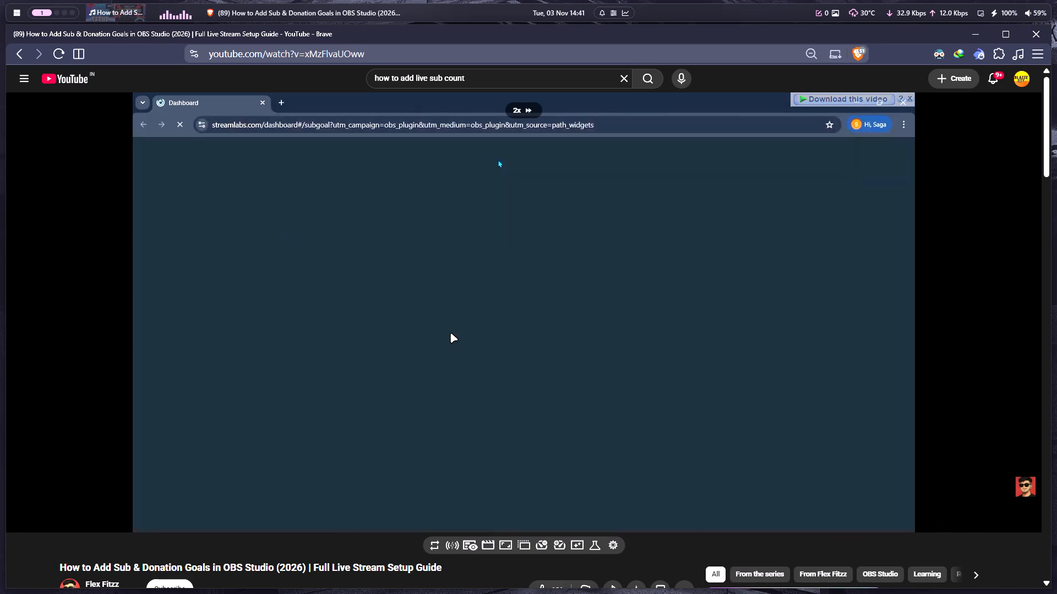
drag(450, 333, 448, 332)
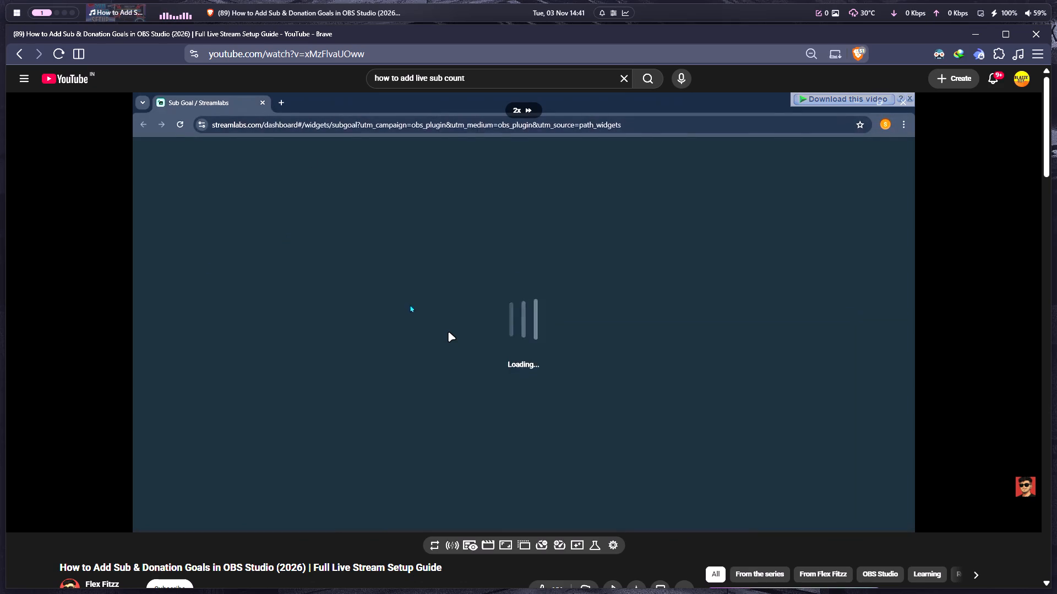
drag(448, 332, 440, 332)
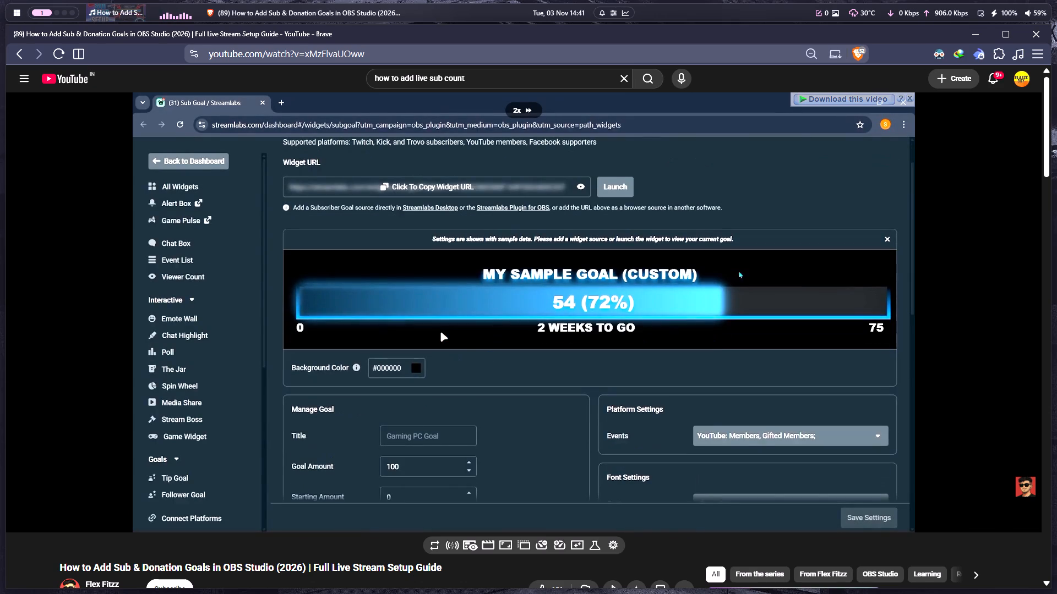
drag(440, 332, 436, 332)
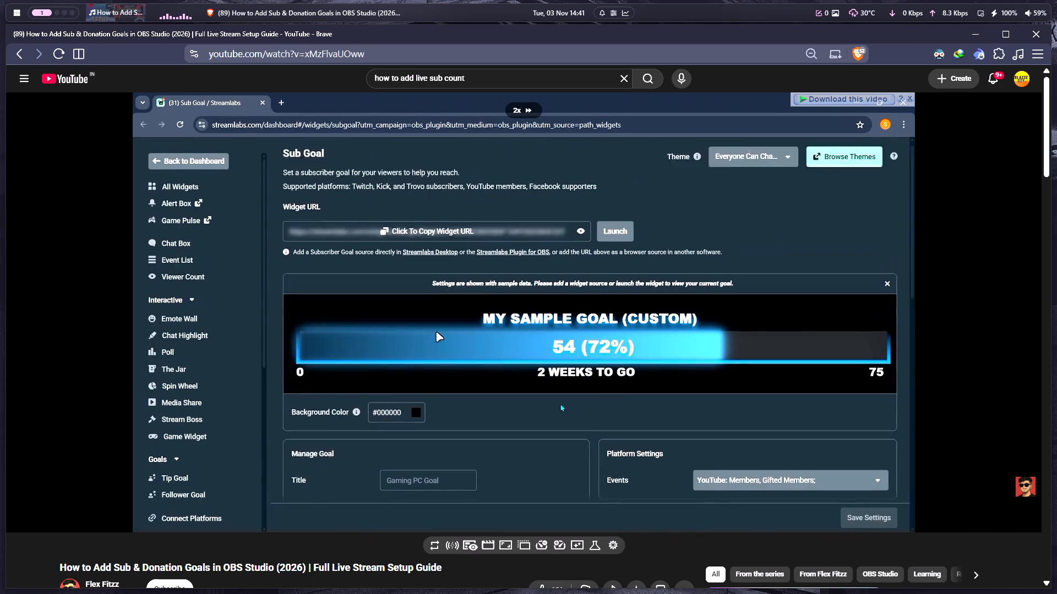
drag(436, 332, 435, 317)
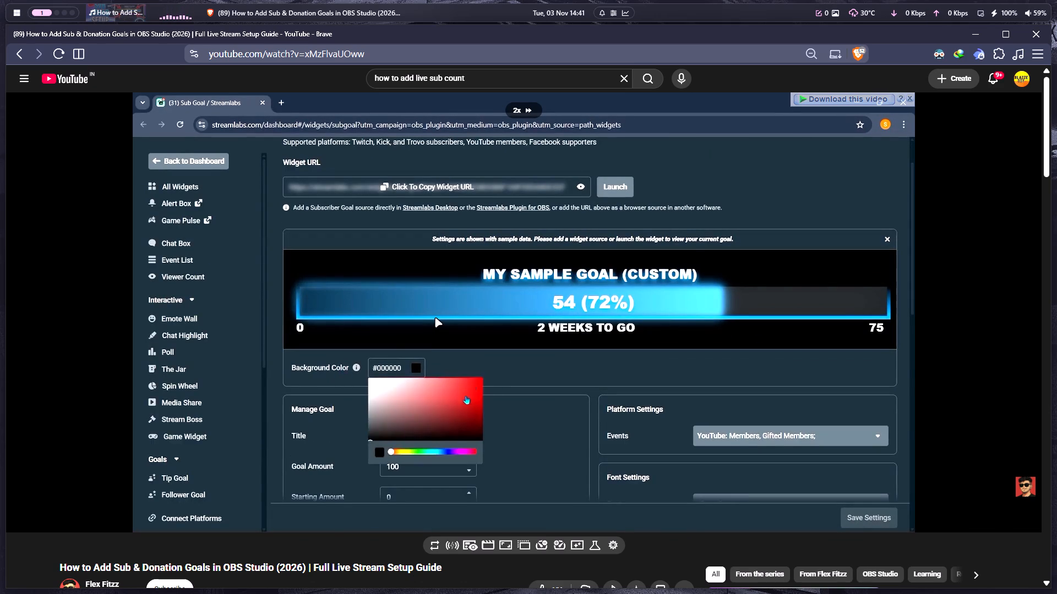
drag(435, 317, 432, 325)
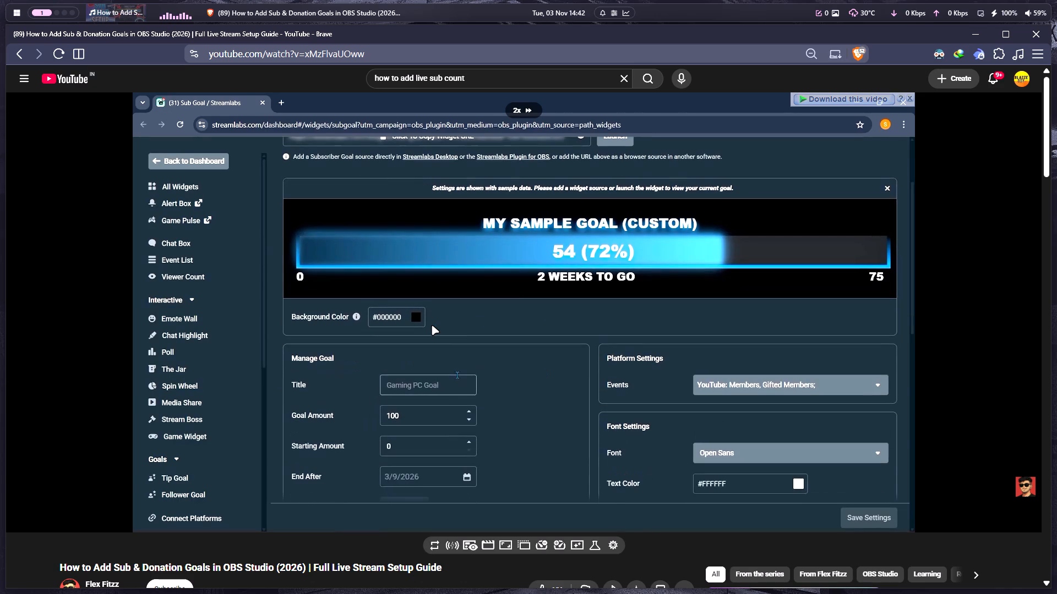
drag(432, 325, 428, 328)
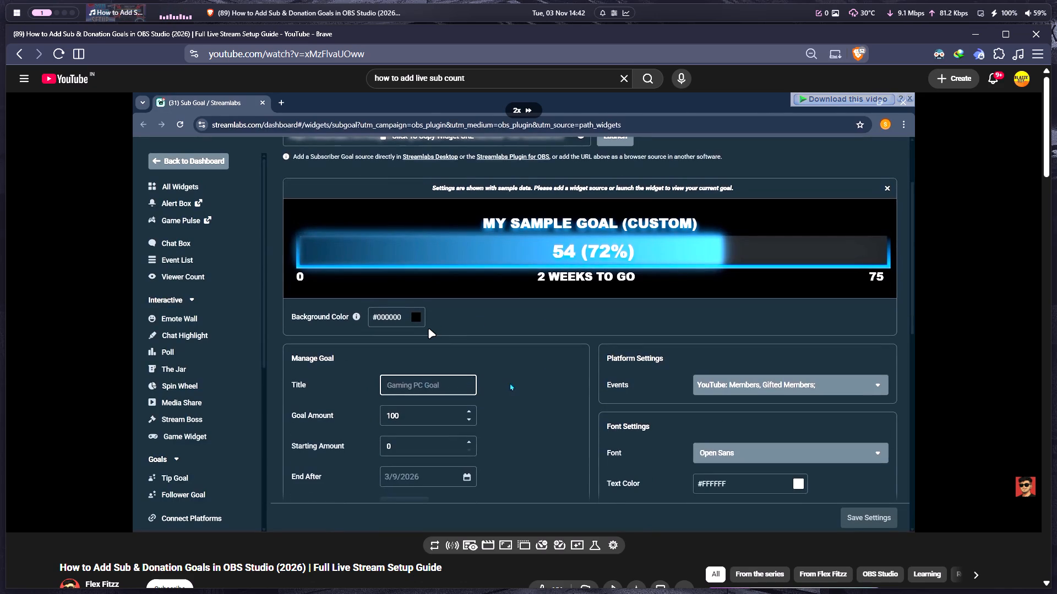
drag(428, 328, 423, 331)
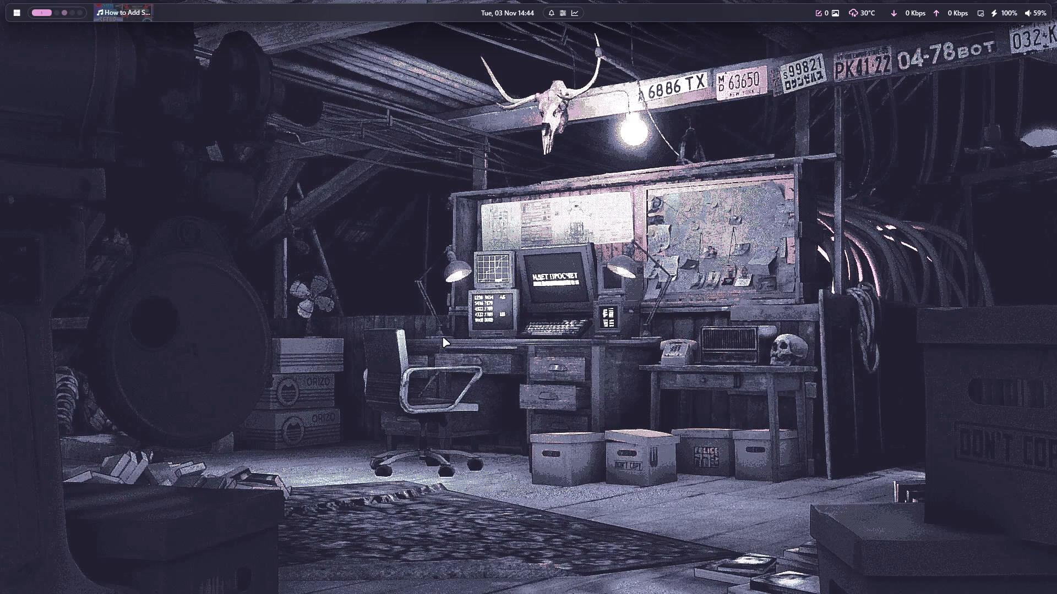
key(alt+2)
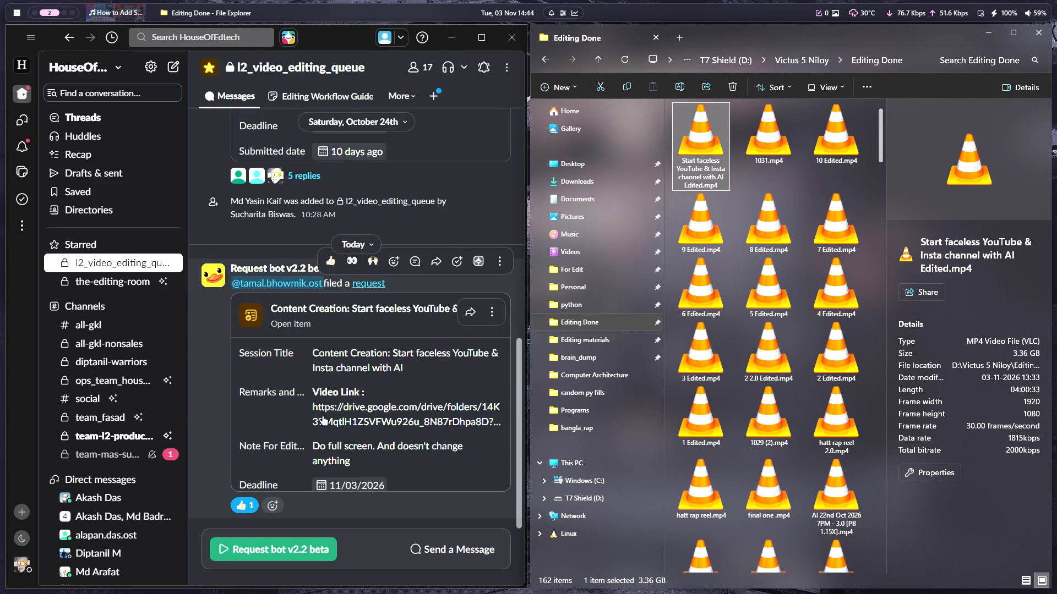
key(alt+1)
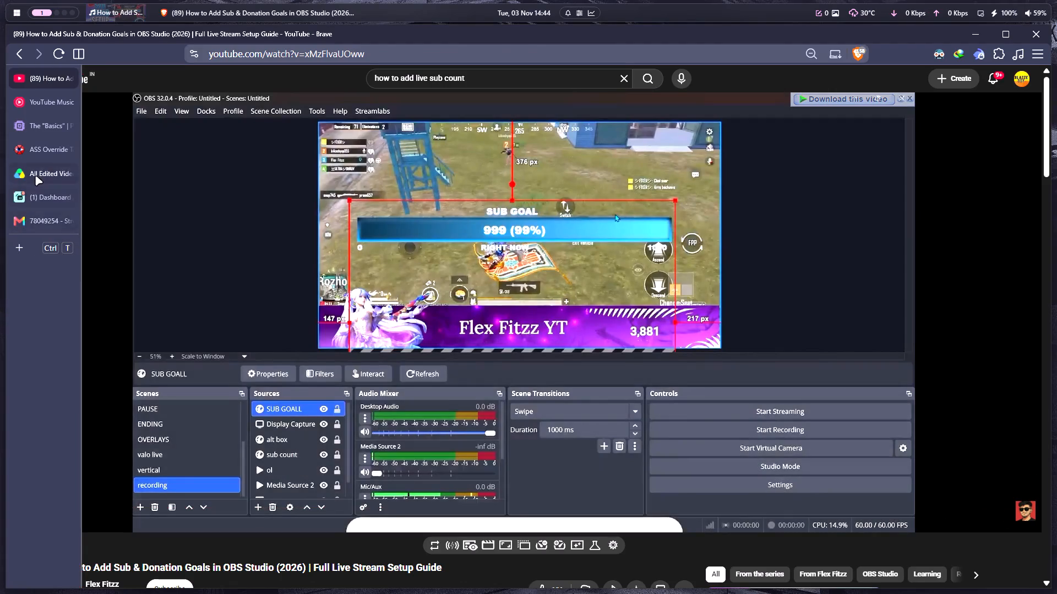
click(35, 175)
click(885, 569)
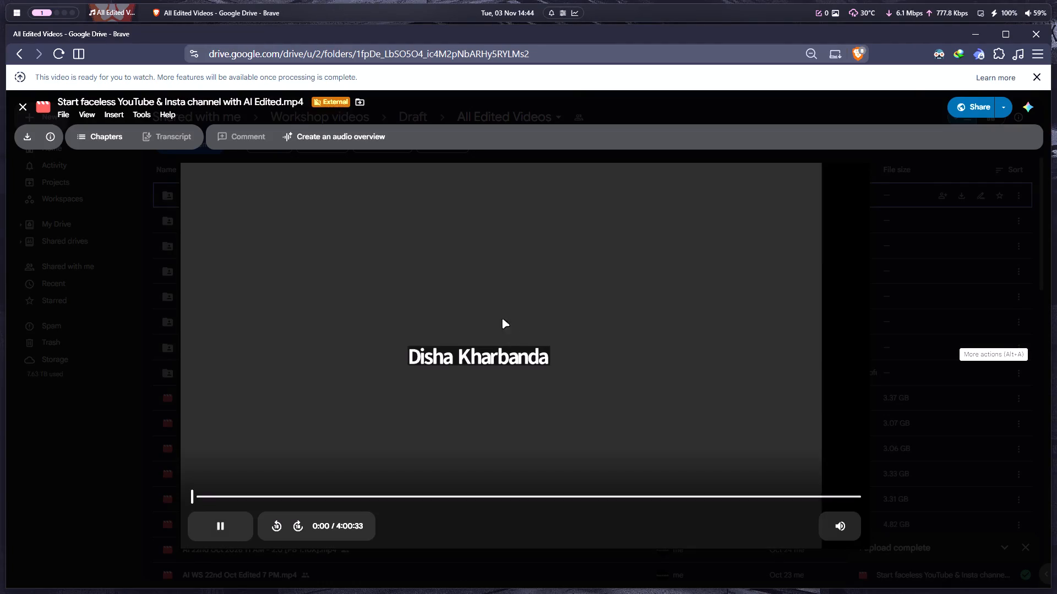
click(479, 304)
click(949, 112)
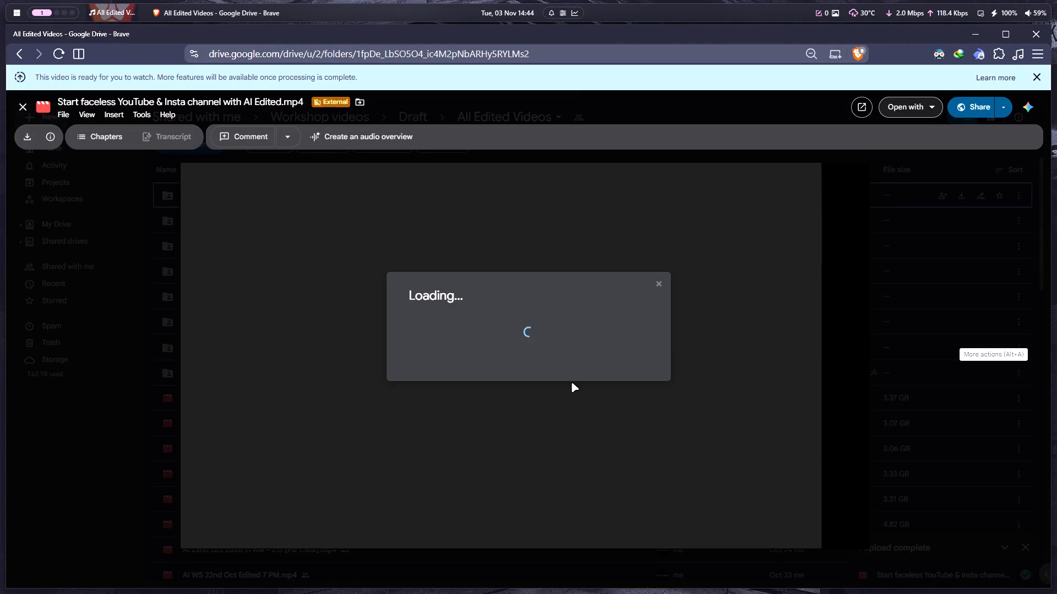
click(417, 489)
click(118, 306)
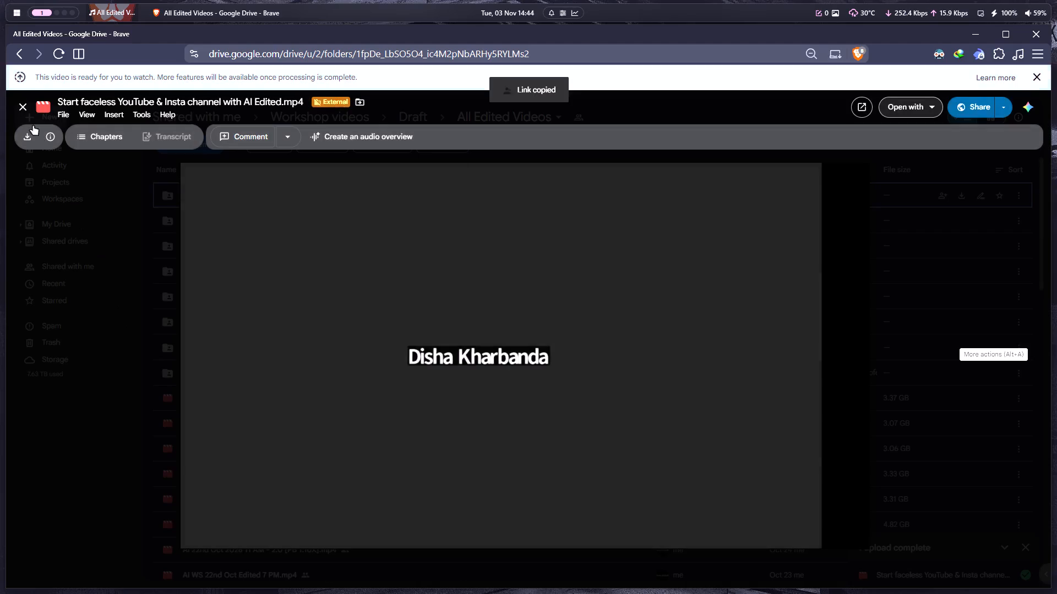
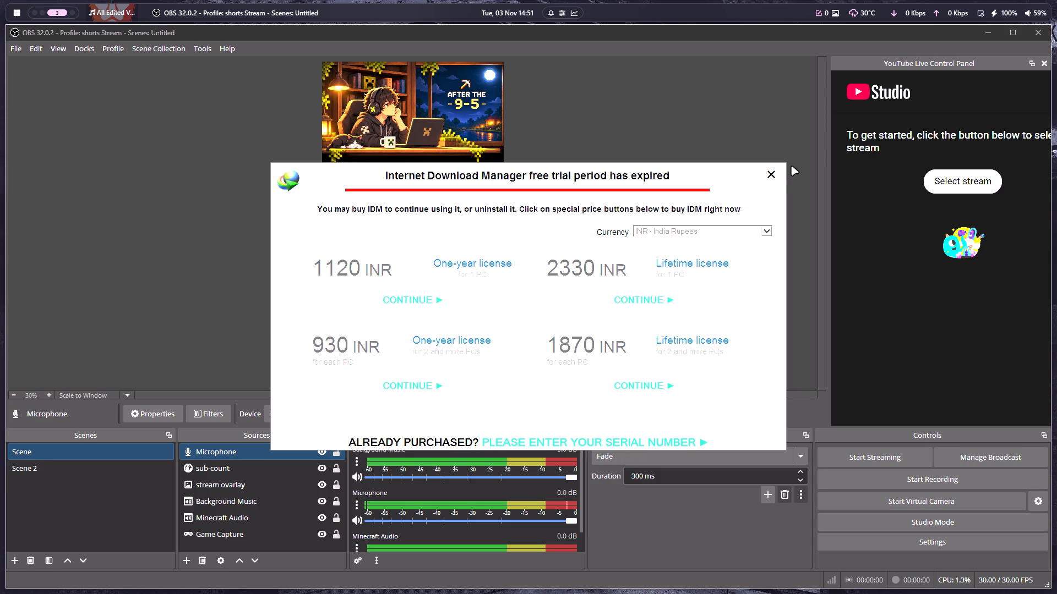
Close the Internet Download Manager purchase pop-up covering OBS.
click(768, 174)
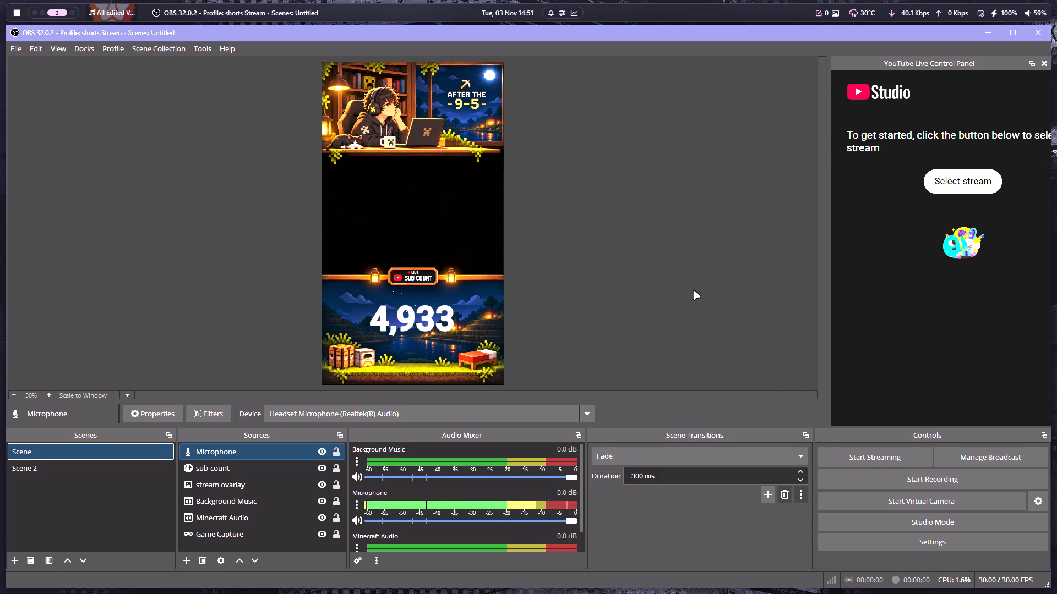
Examine the Microphone channel's speech level alongside the other channels in the audio mixer.
scroll(540, 568, down, 4)
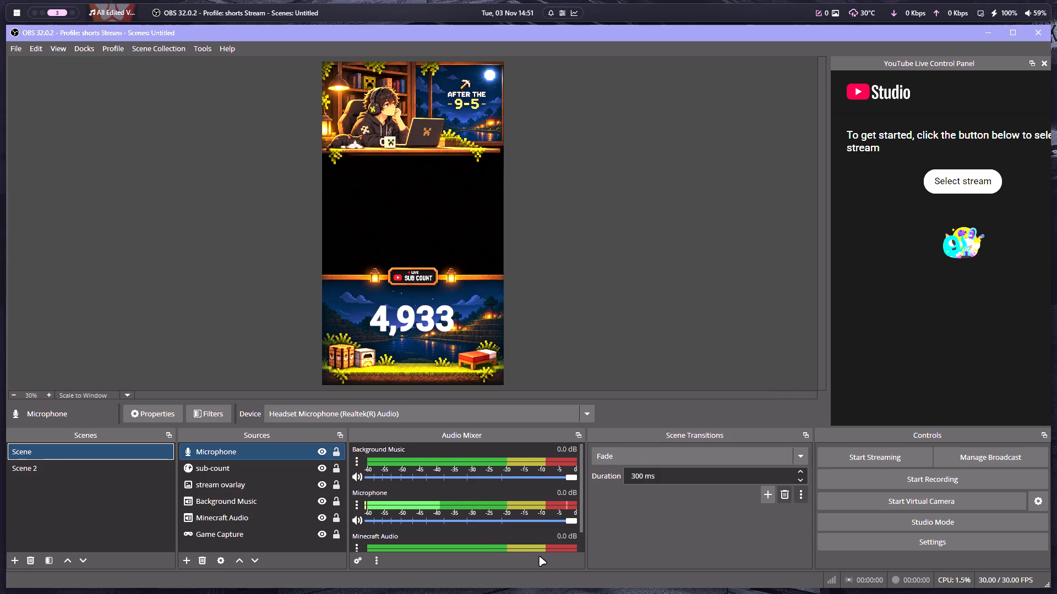
scroll(489, 542, up, 1)
scroll(488, 522, down, 7)
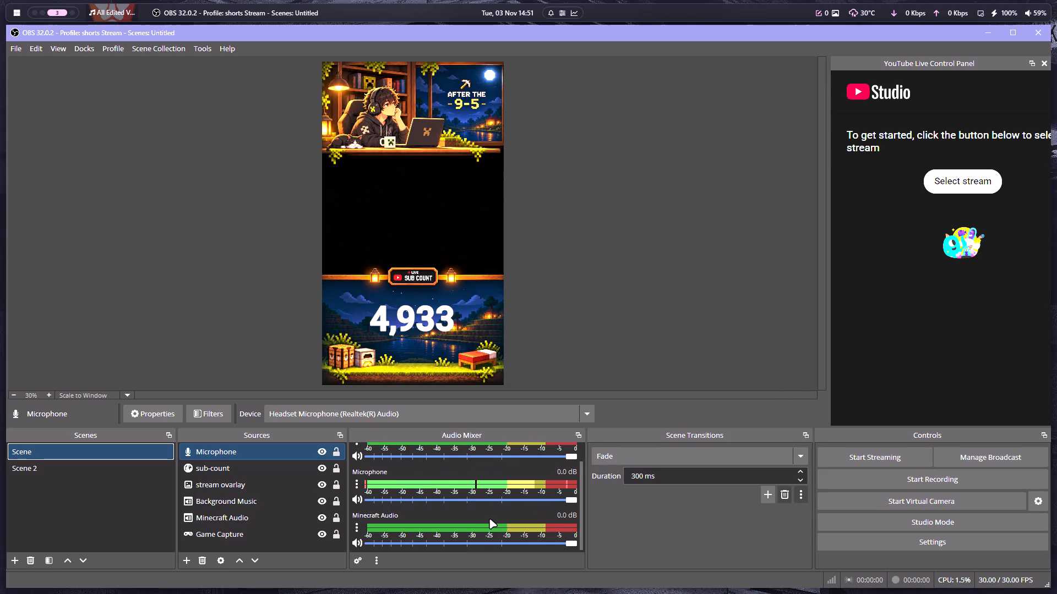
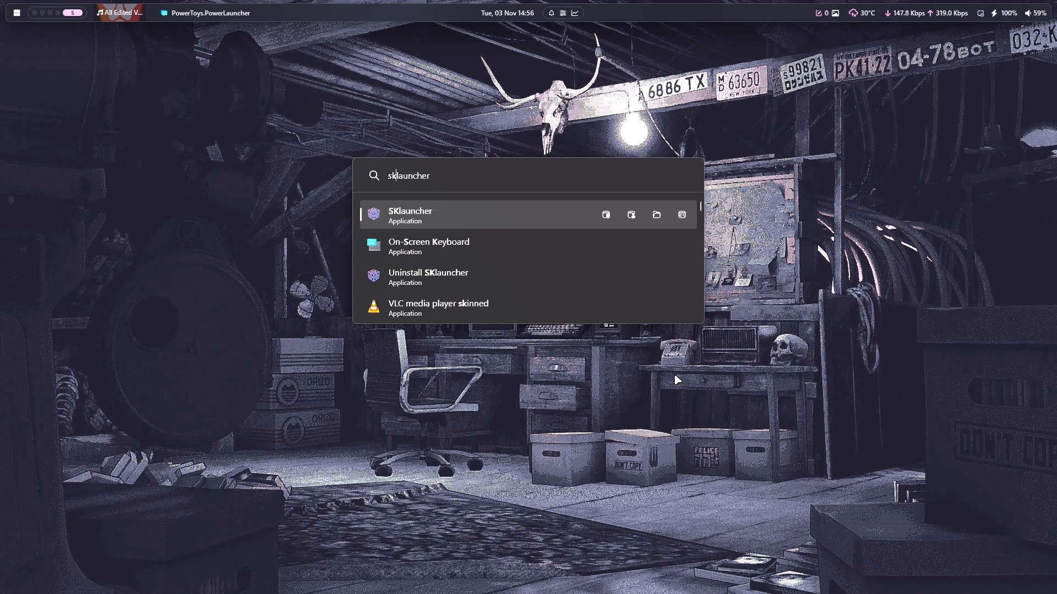
key(Return)
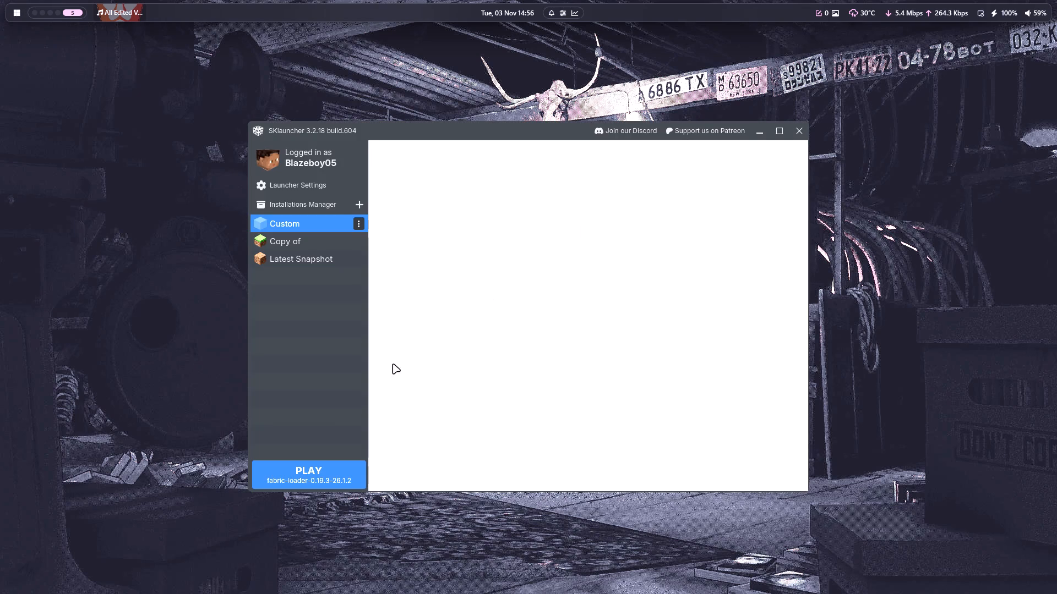
click(304, 475)
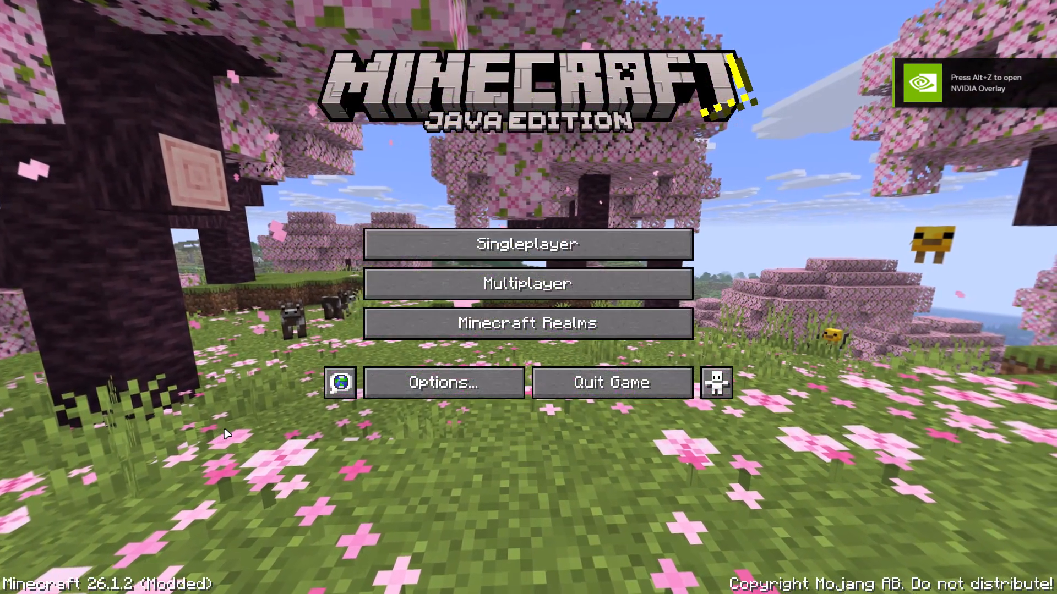
Load the singleplayer world "first java" and walk forward a little.
click(577, 237)
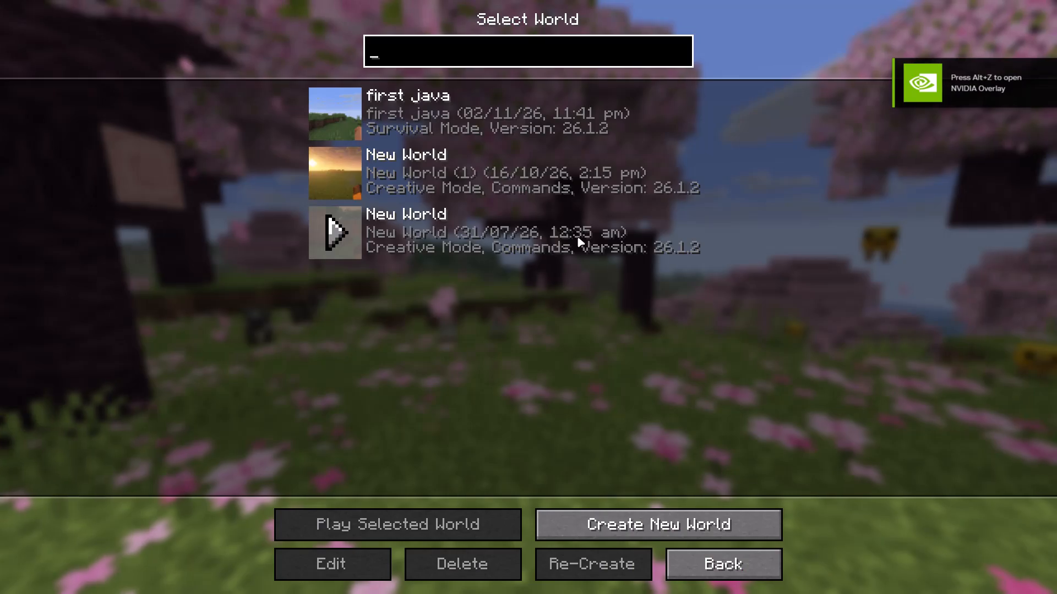
click(346, 109)
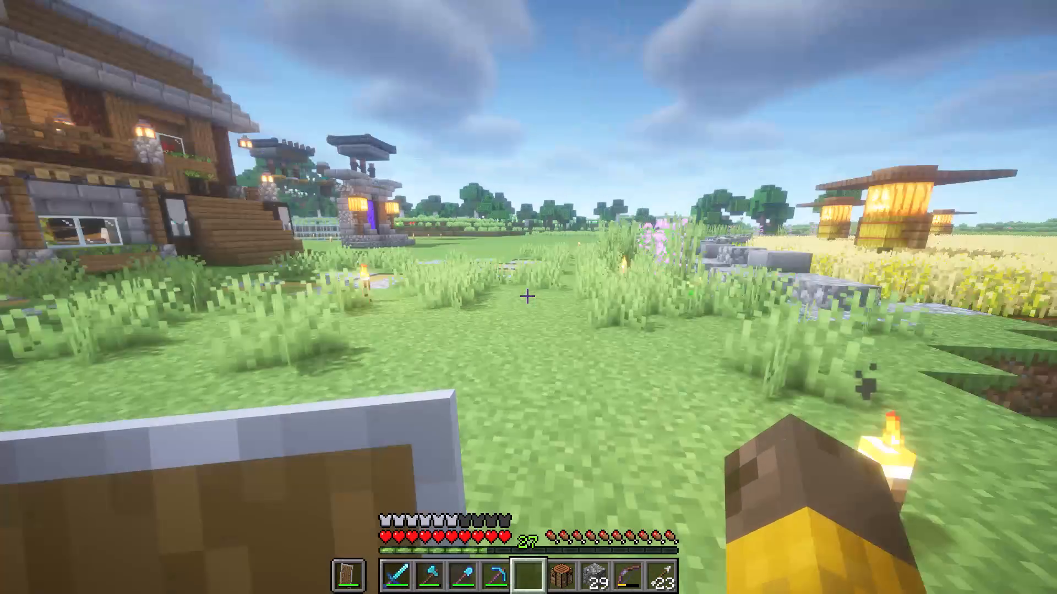
key(w)
key(w)
key(w)
key(w)
key(w)
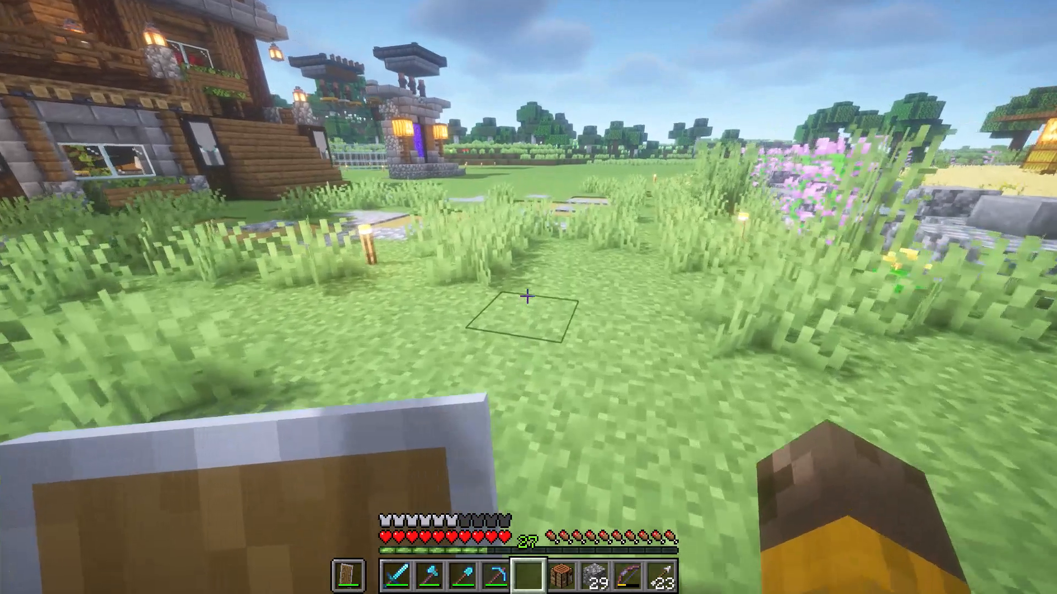
Switch to OBS and set the Game Capture source's window to [javaw.exe]: Minecraft* 26.1.2 - Singleplayer.
key(alt+3)
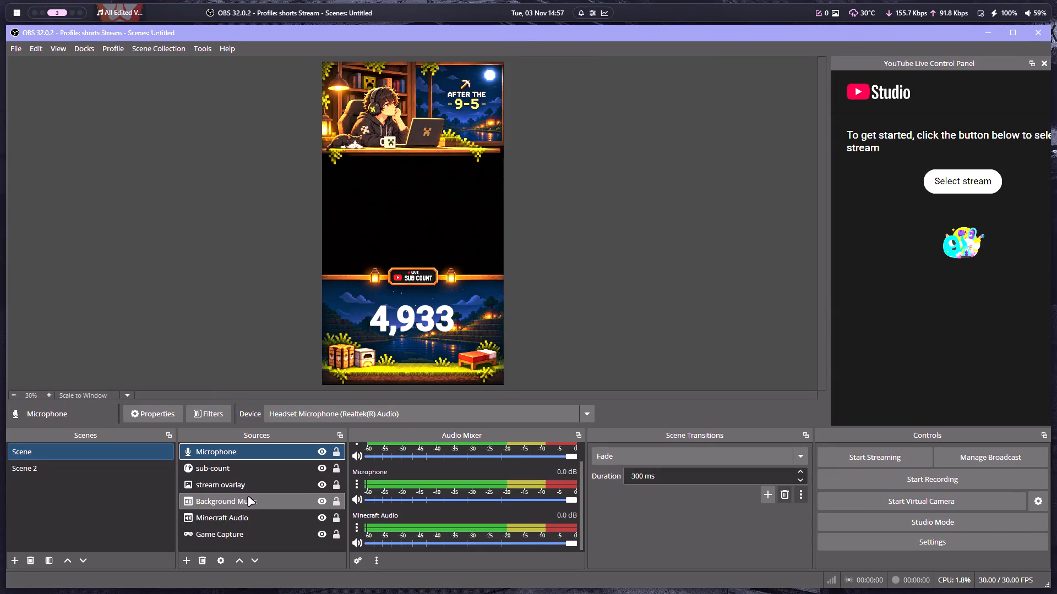
click(225, 530)
right_click(225, 530)
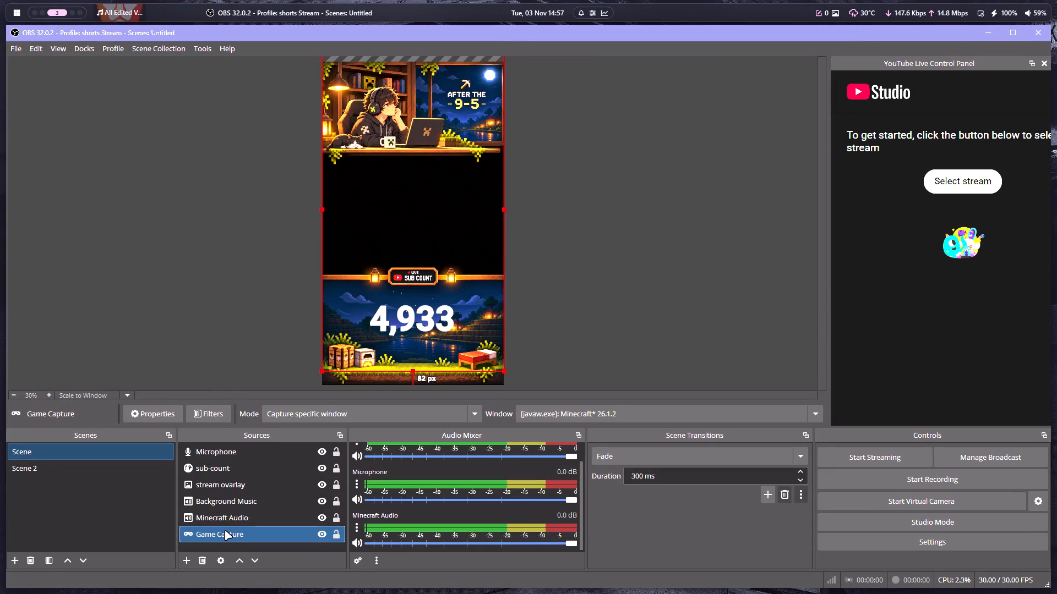
click(221, 531)
click(604, 419)
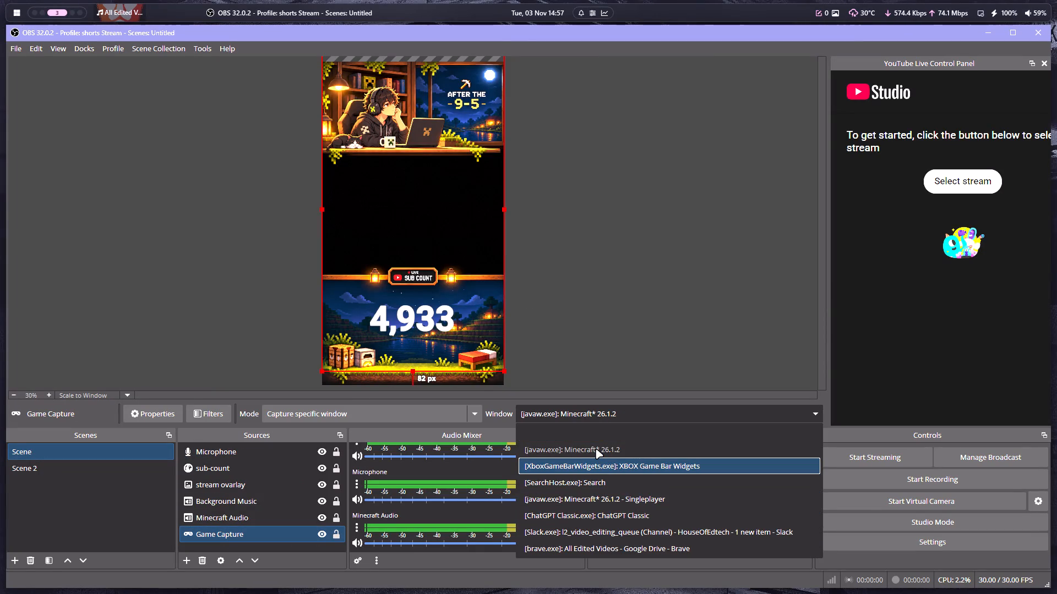
click(589, 496)
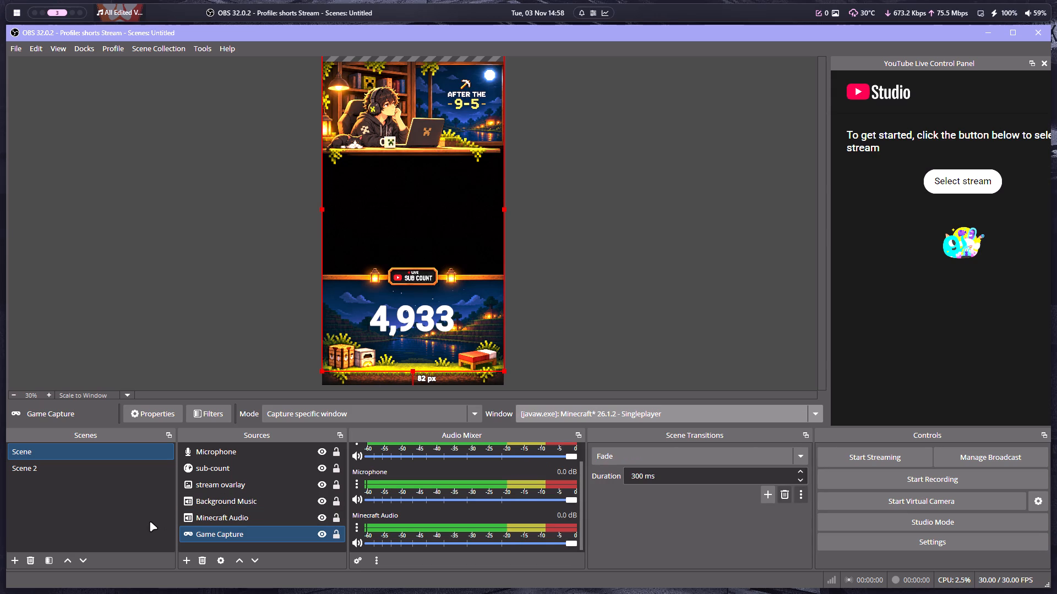
click(150, 521)
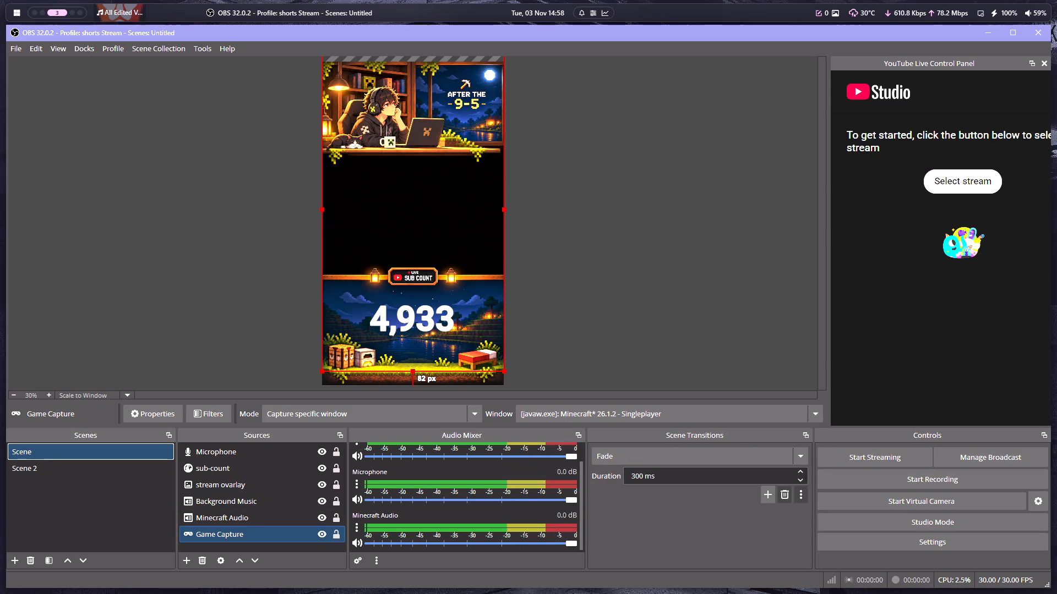
click(636, 573)
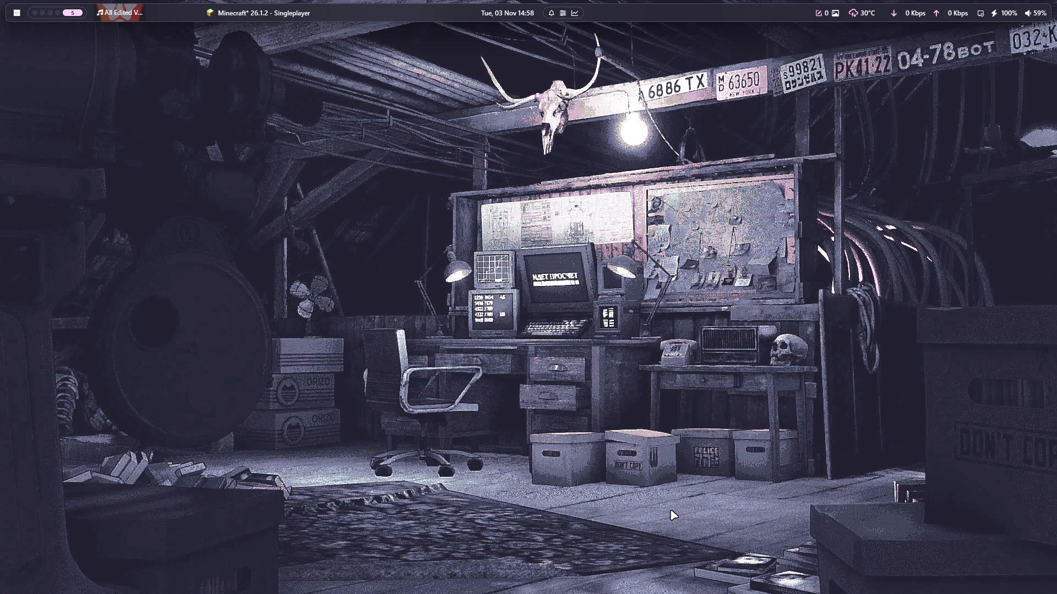
Bring the Minecraft game window back into view on its workspace.
key(alt+shift+space)
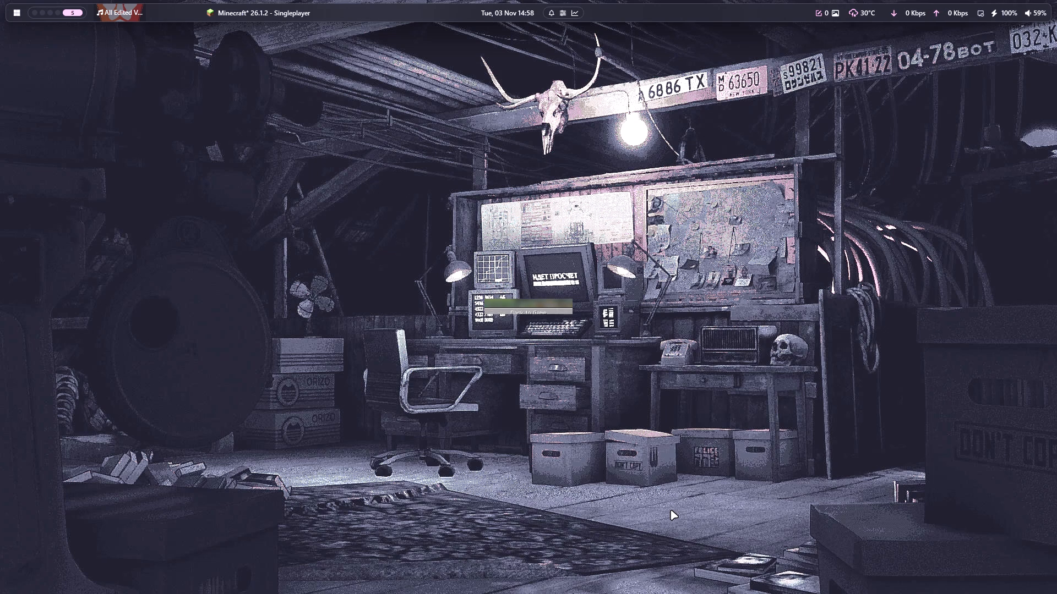
key(alt+shift+space)
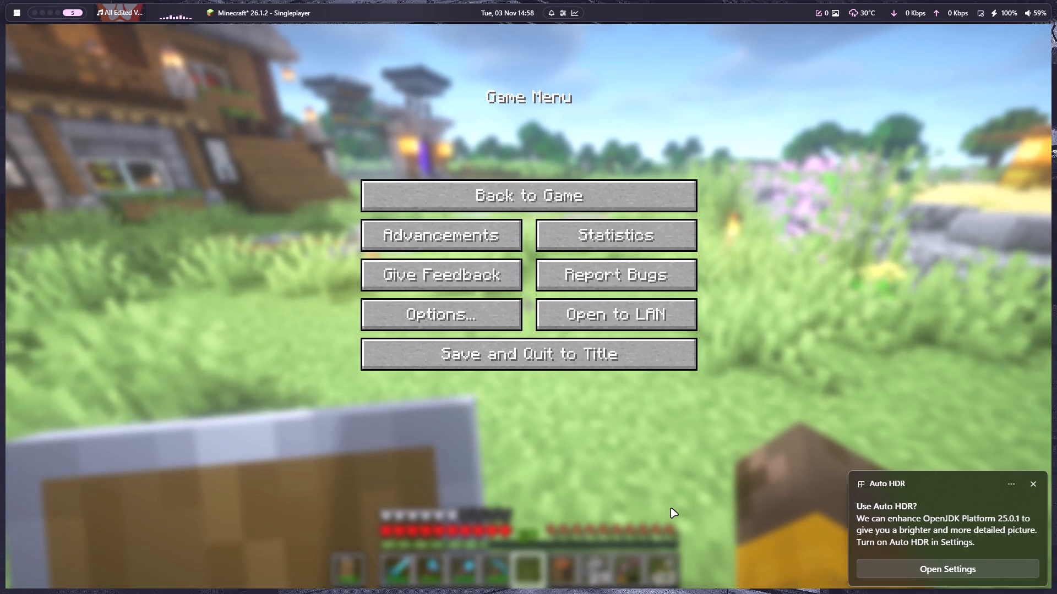
Return to OBS and reposition the Game Capture source in the preview so it lines up with the vertical canvas edges.
key(alt+3)
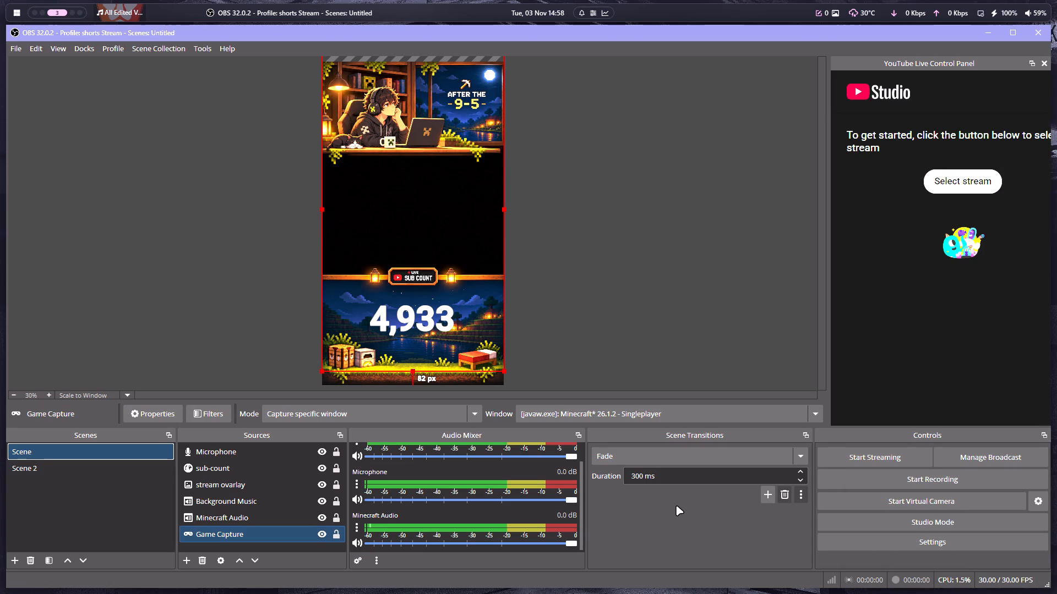
drag(448, 227, 497, 239)
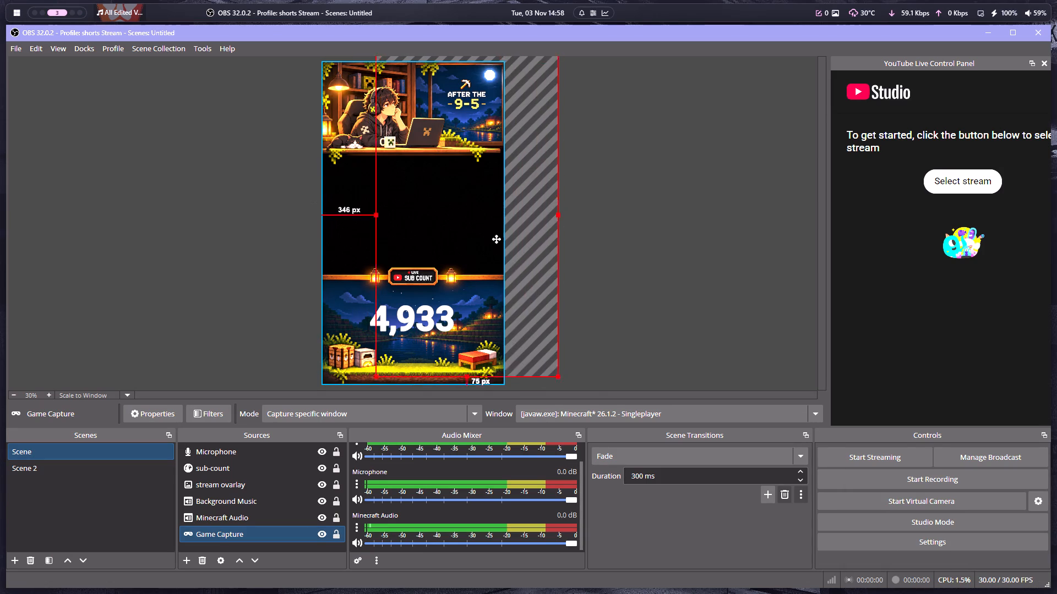
drag(497, 239, 449, 244)
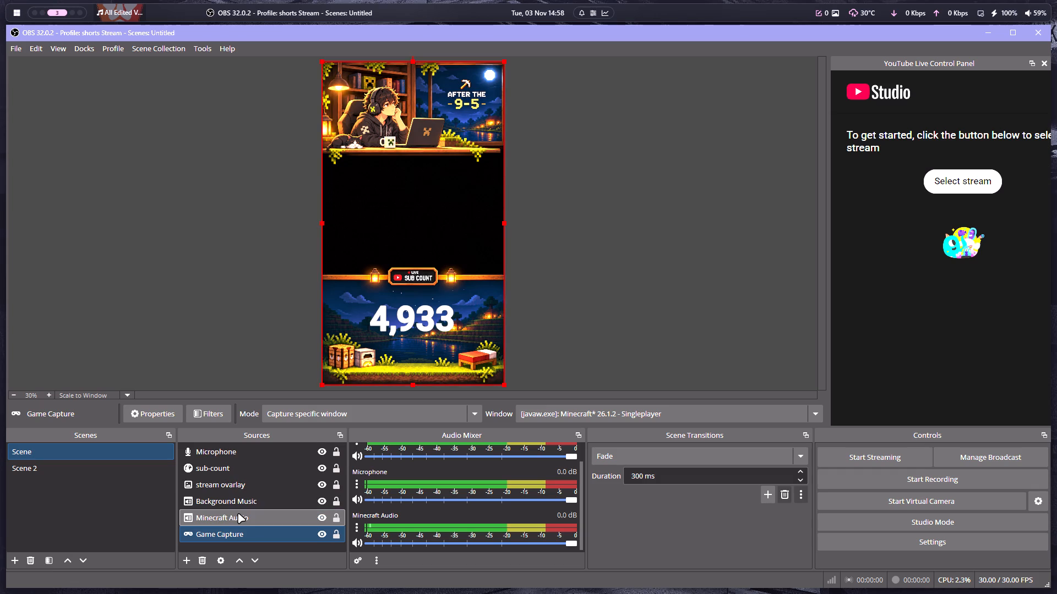
Toggle the stream ovarlay source's visibility and leave it hidden to check the game capture underneath.
click(322, 482)
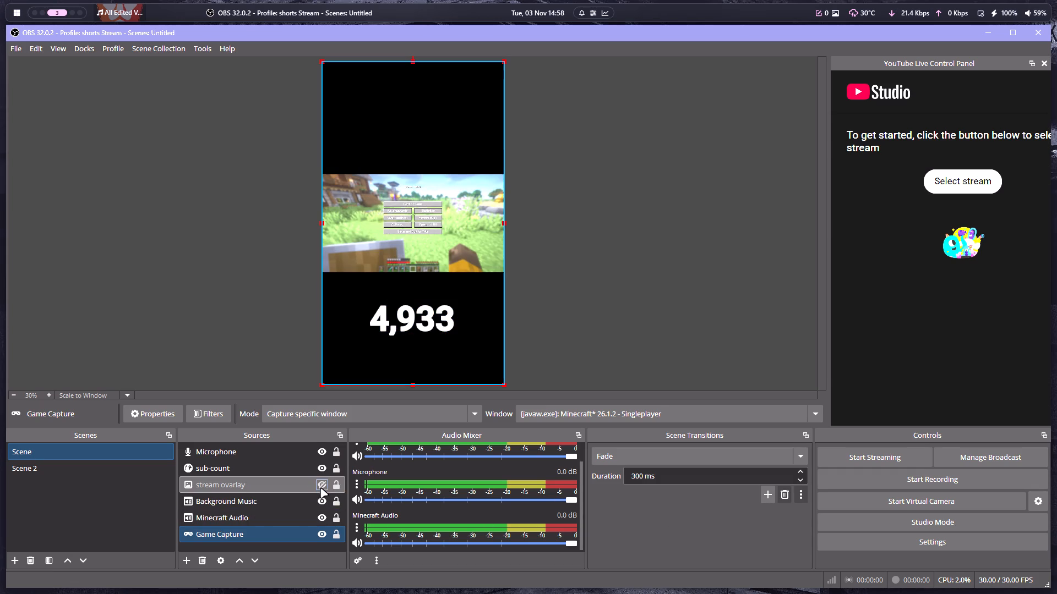
click(322, 487)
click(322, 487)
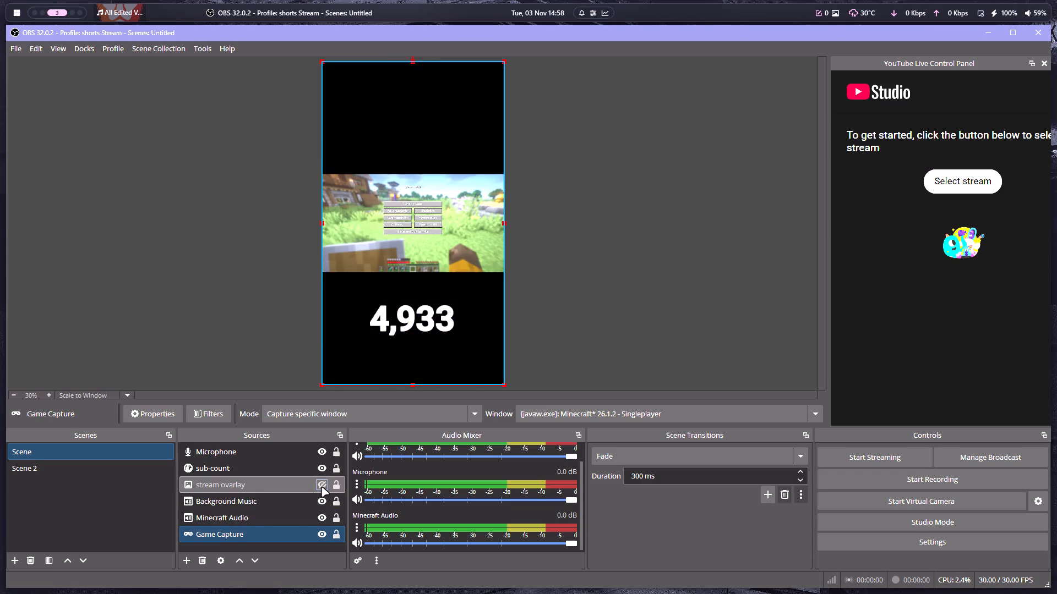
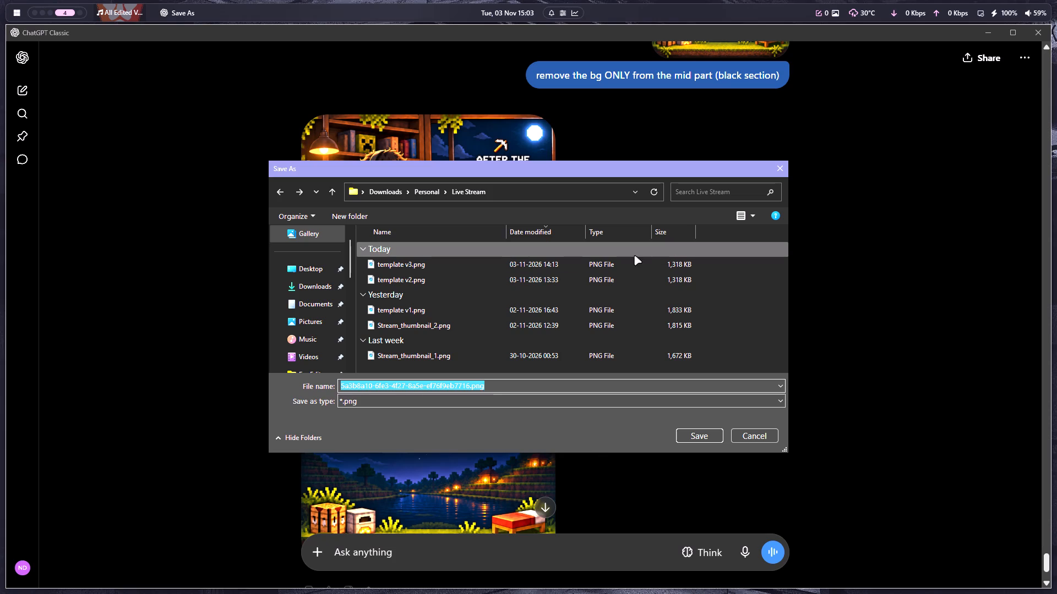
click(688, 437)
Switch to File Explorer and view template v3.png from the Live Stream folder in the image viewer.
key(alt+2)
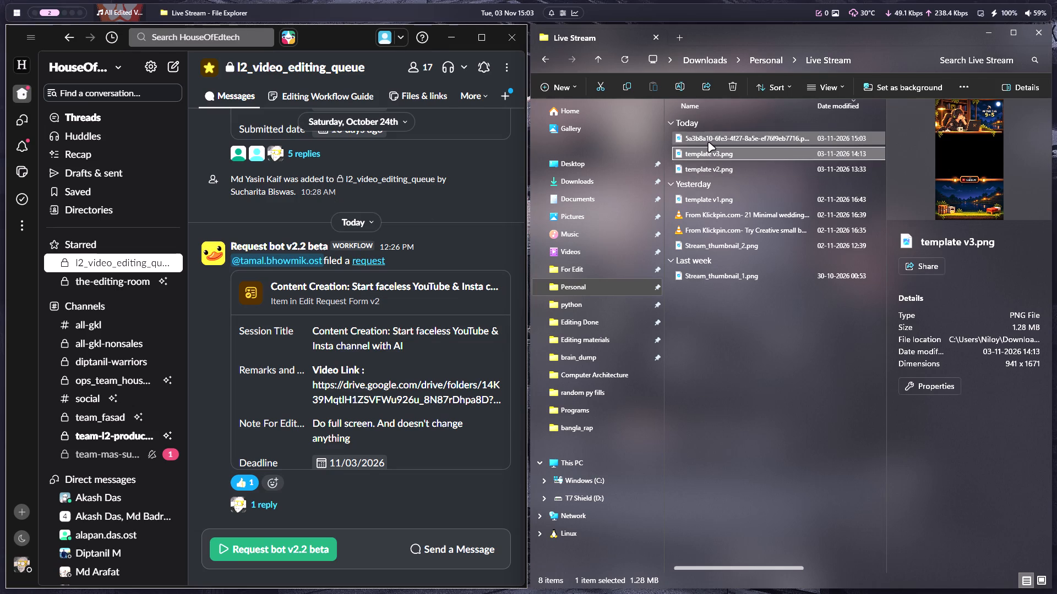
double_click(712, 152)
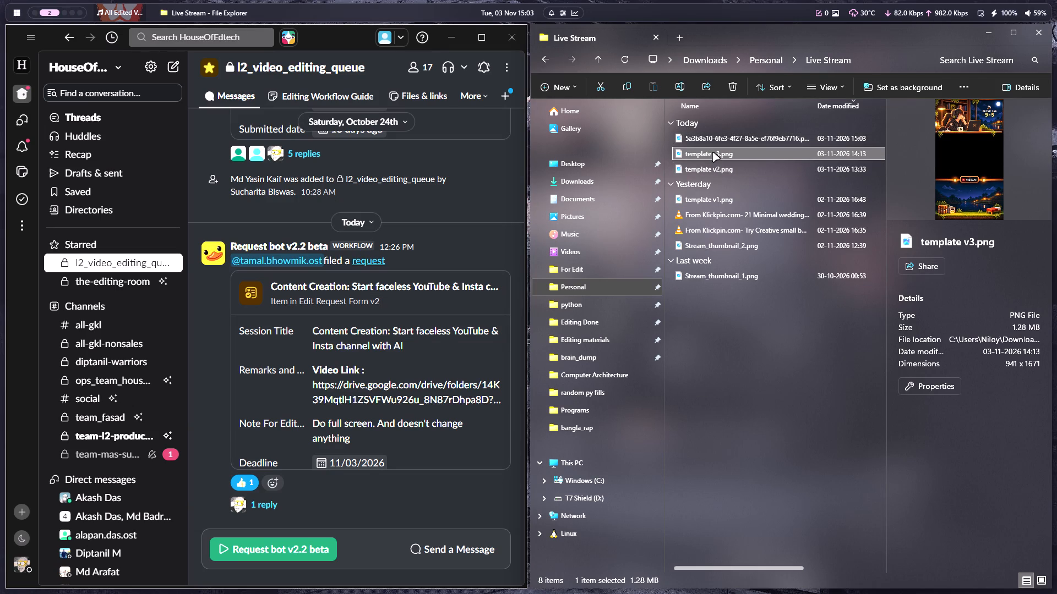
click(1036, 33)
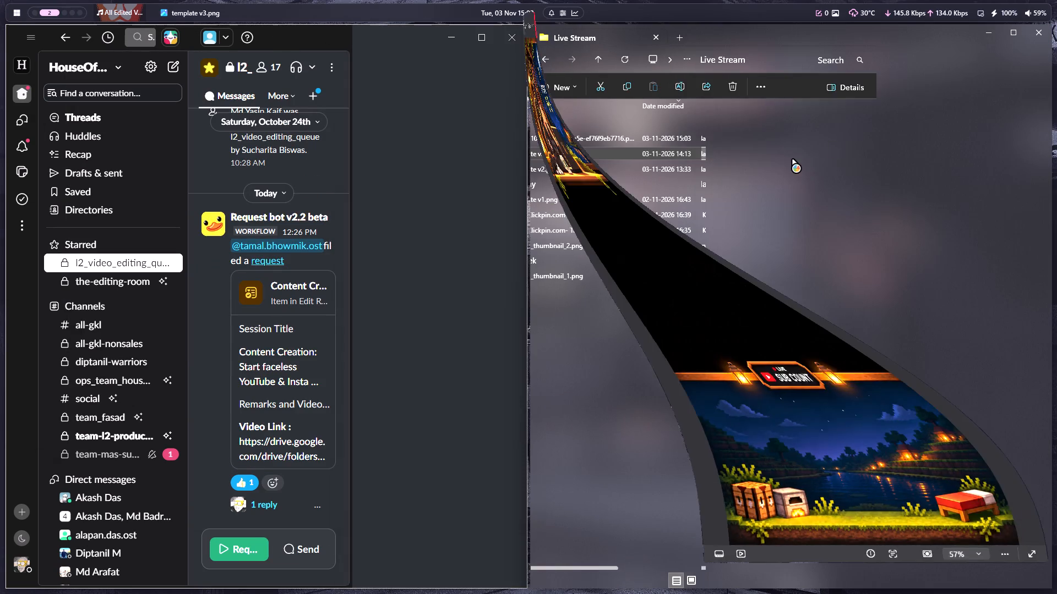
click(688, 151)
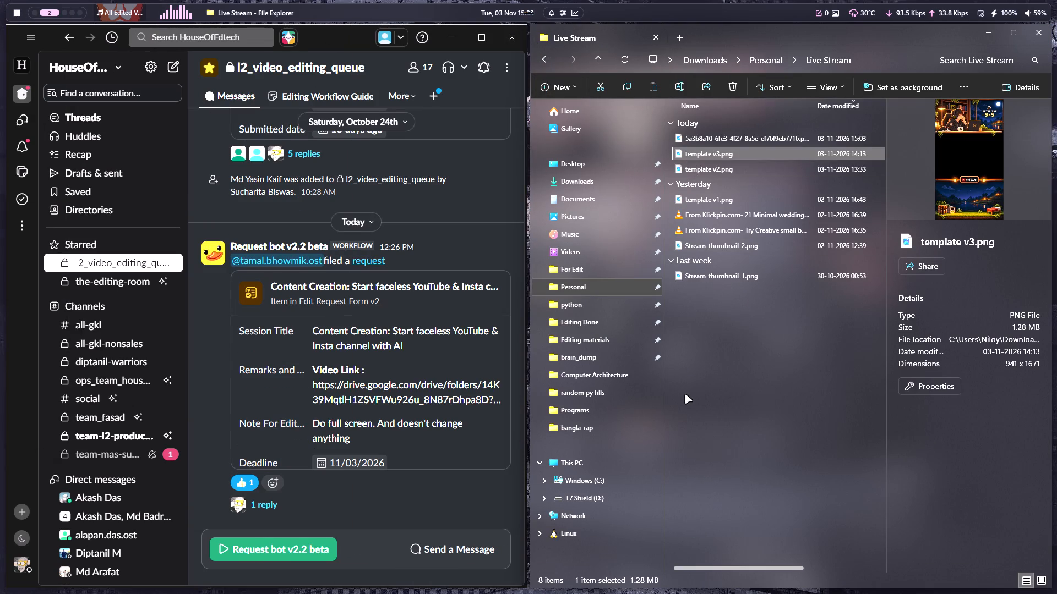
click(707, 155)
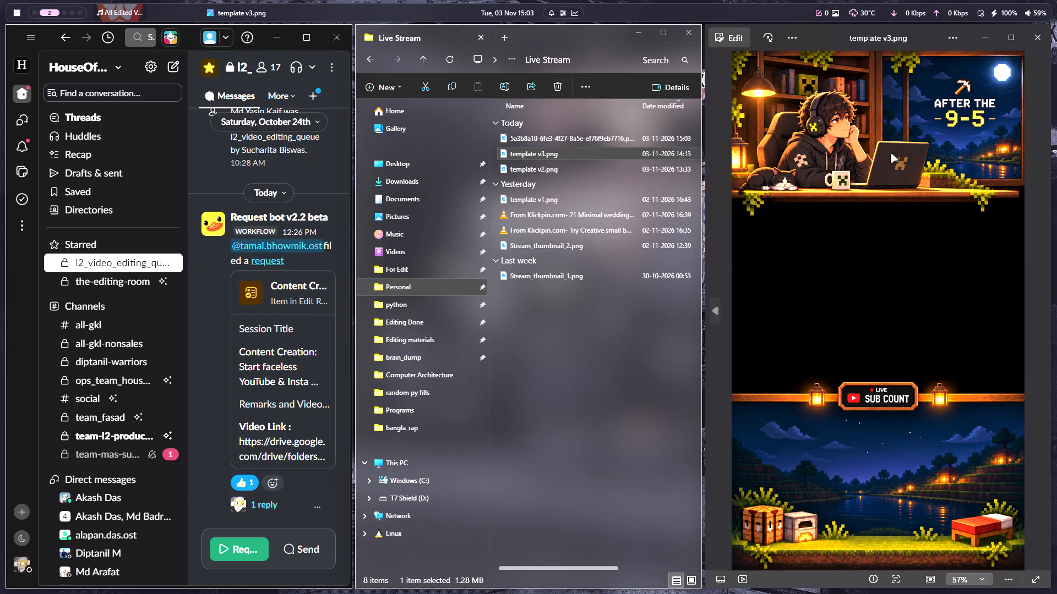
click(1034, 32)
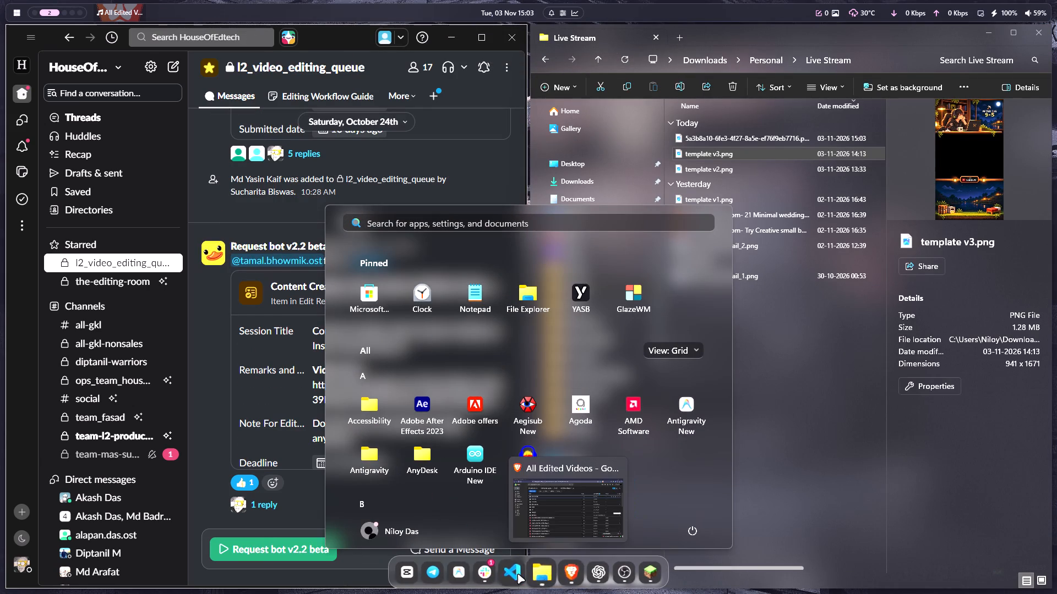
click(800, 398)
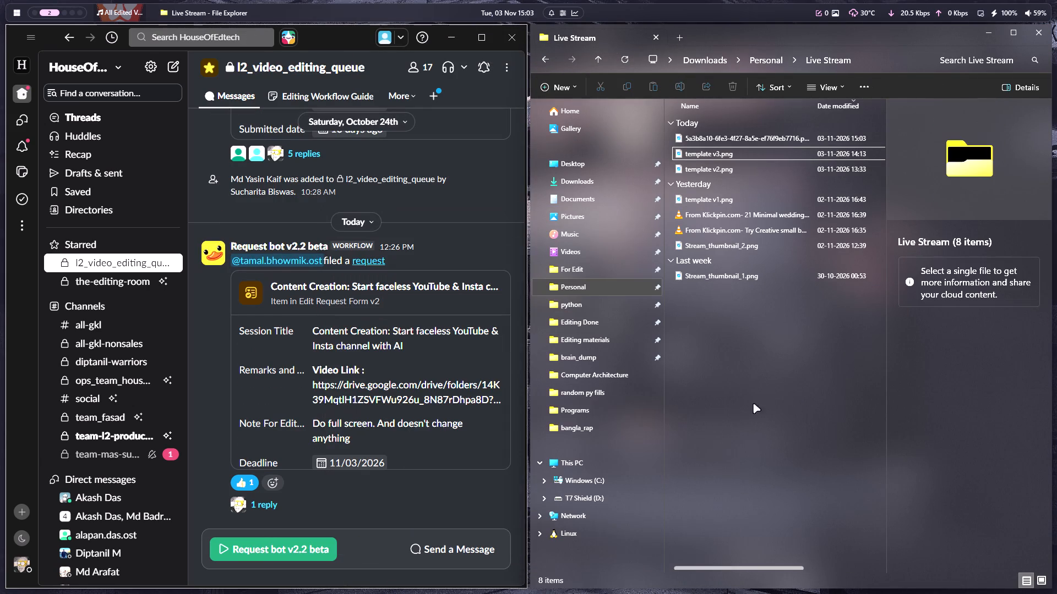
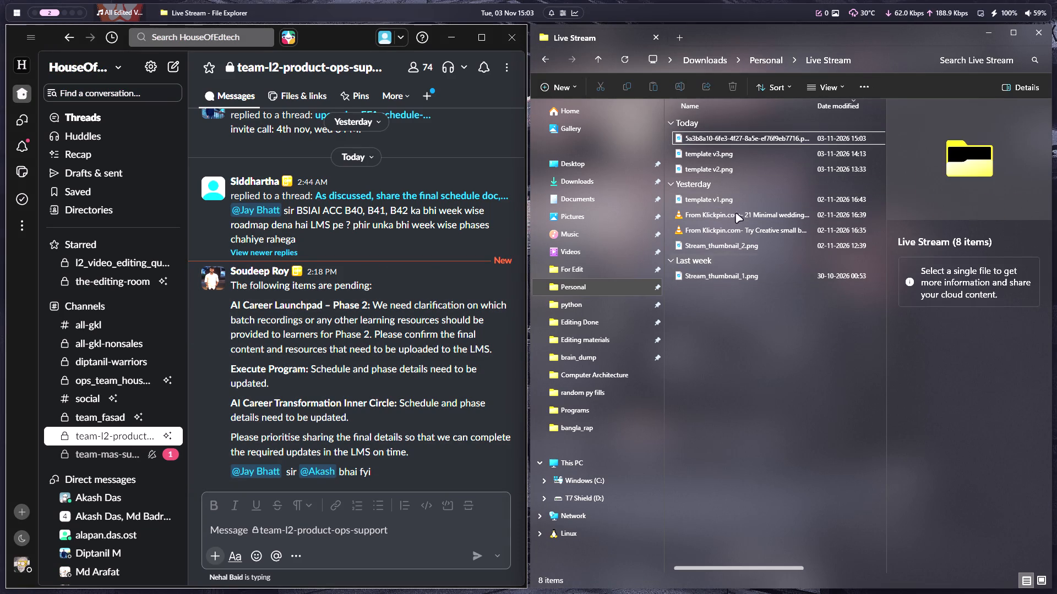
Copy the file name of the old template v3.png and delete that file from the Live Stream folder.
click(707, 152)
click(707, 152)
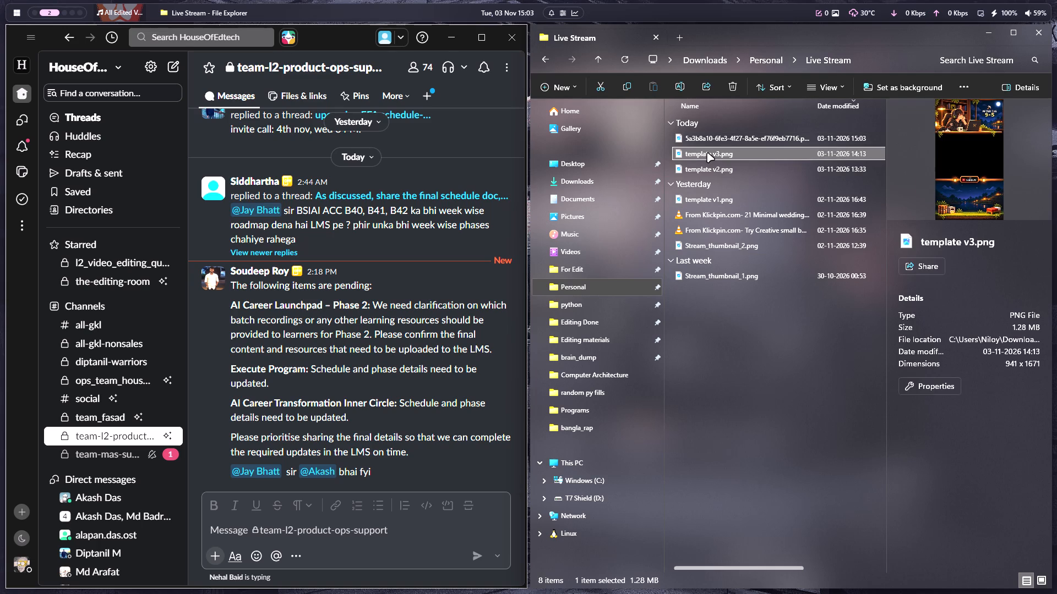
key(ctrl+c)
click(721, 336)
click(750, 152)
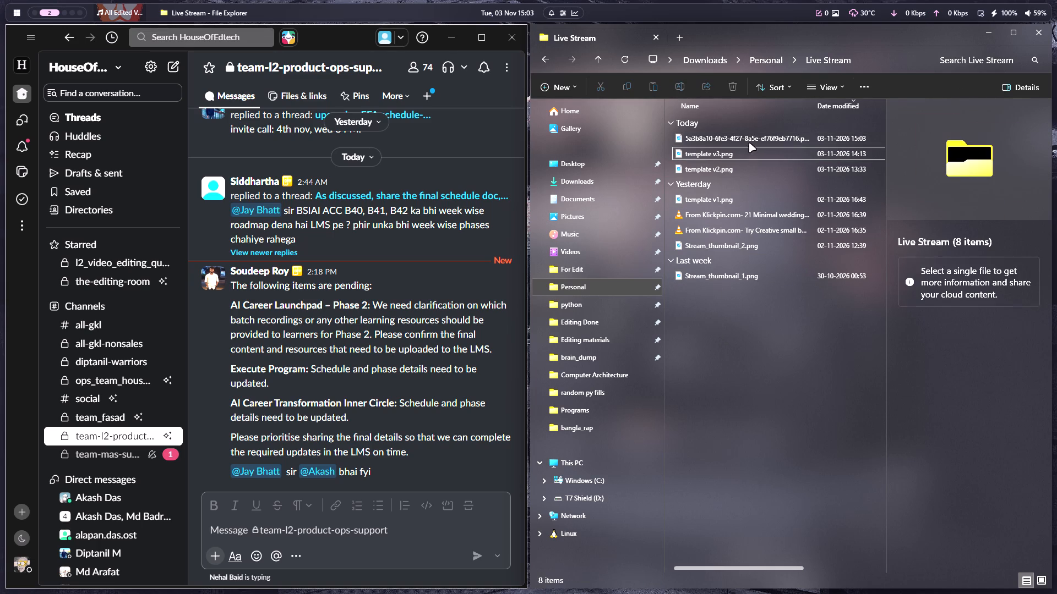
click(723, 80)
Rename the newly saved overlay PNG, 5a3b8a10-6fe3-4f27-8a5e-ef76f9eb7716.png, as template v3 using the copied name.
click(706, 139)
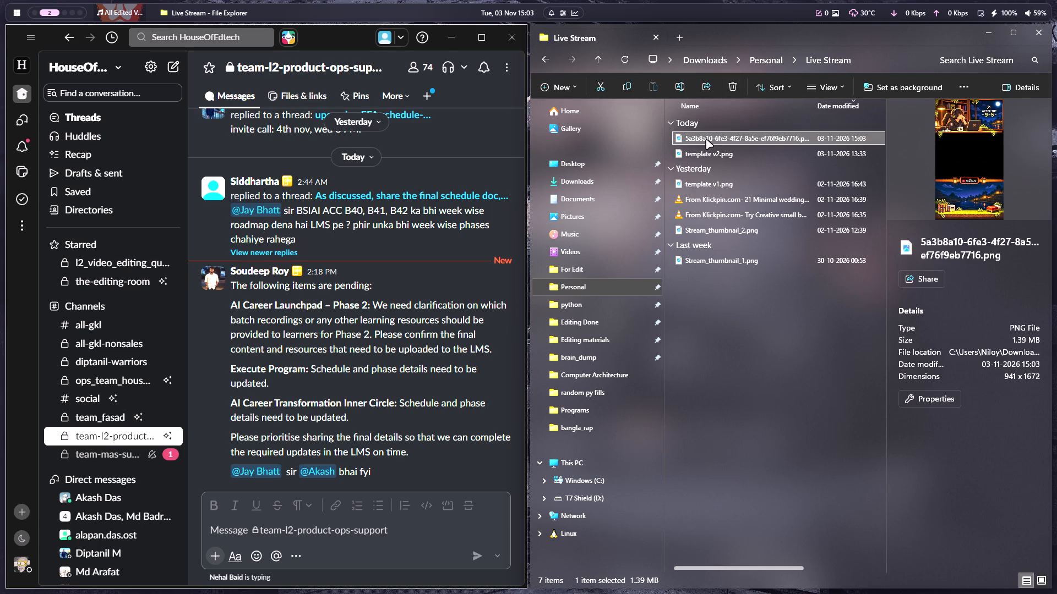
click(706, 139)
key(ctrl+v)
click(720, 360)
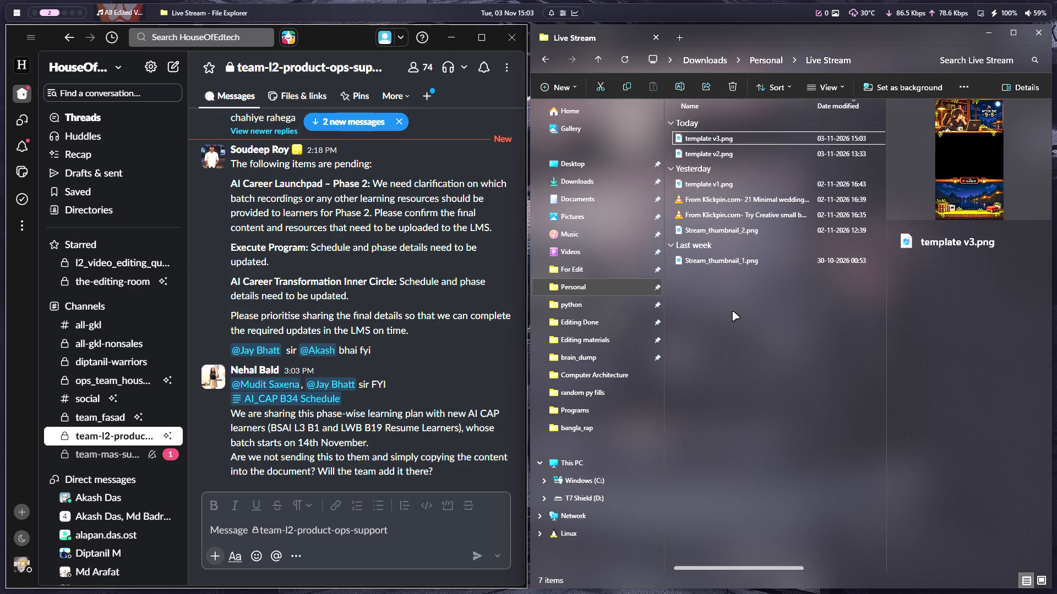
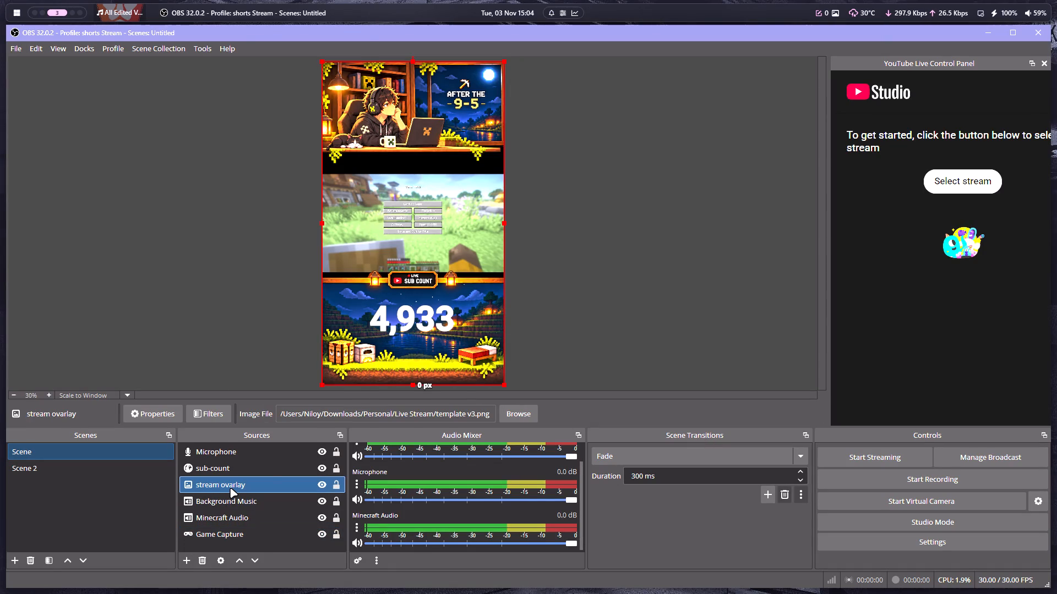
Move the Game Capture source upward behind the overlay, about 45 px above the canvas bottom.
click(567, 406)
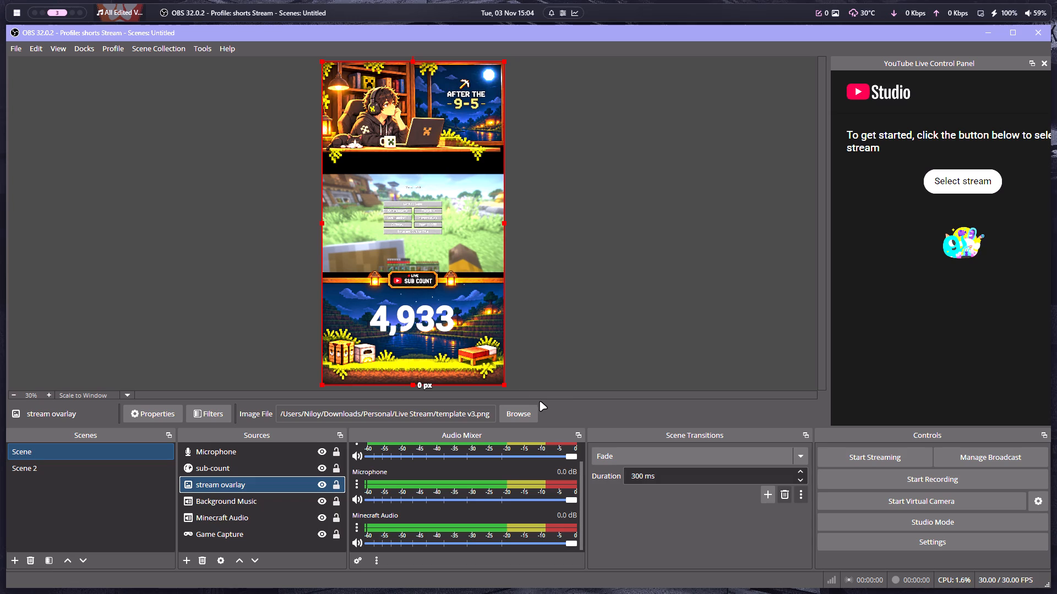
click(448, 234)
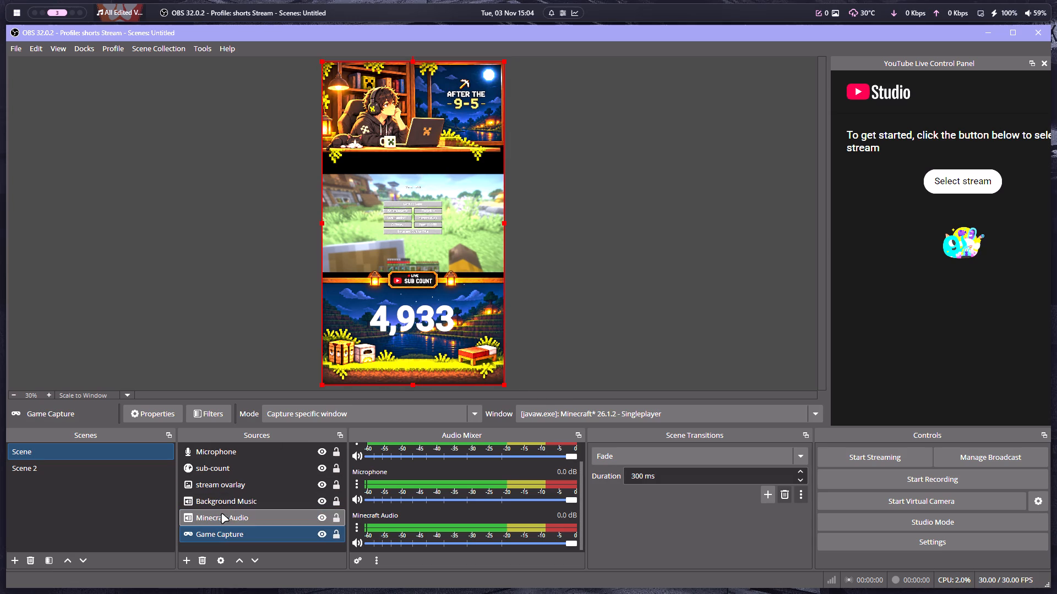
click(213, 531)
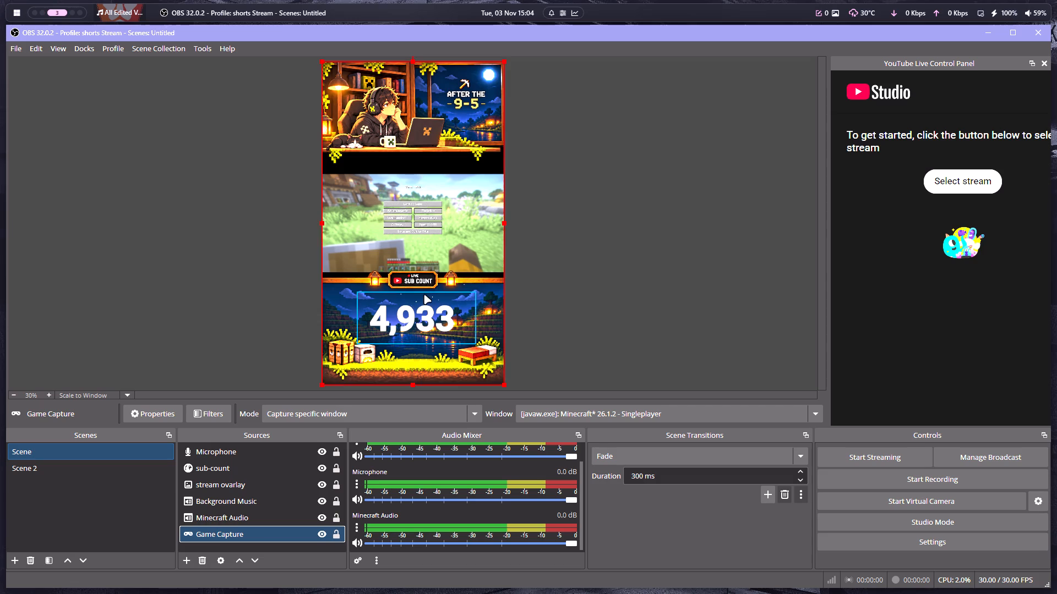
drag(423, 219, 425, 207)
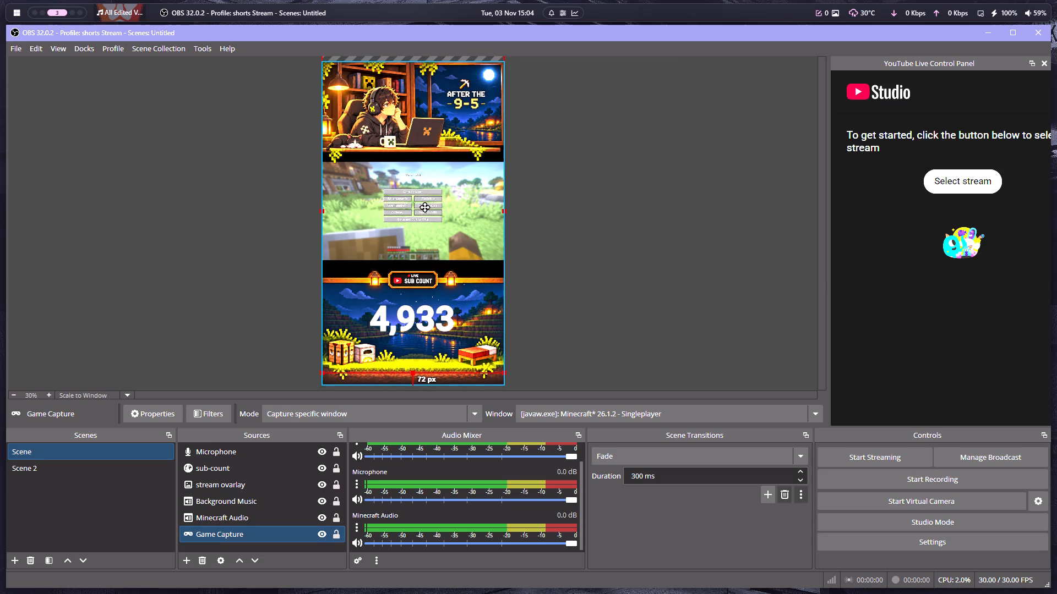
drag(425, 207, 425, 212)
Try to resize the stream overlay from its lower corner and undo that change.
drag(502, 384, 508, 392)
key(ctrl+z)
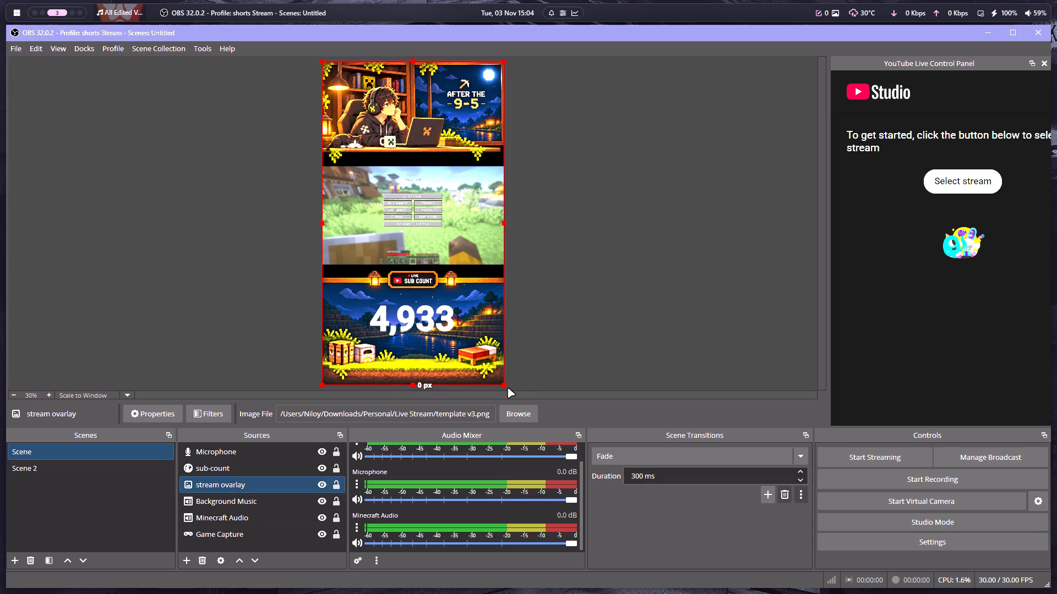
Lock the stream overlay source so that only the Game Capture can be moved in the preview.
click(380, 233)
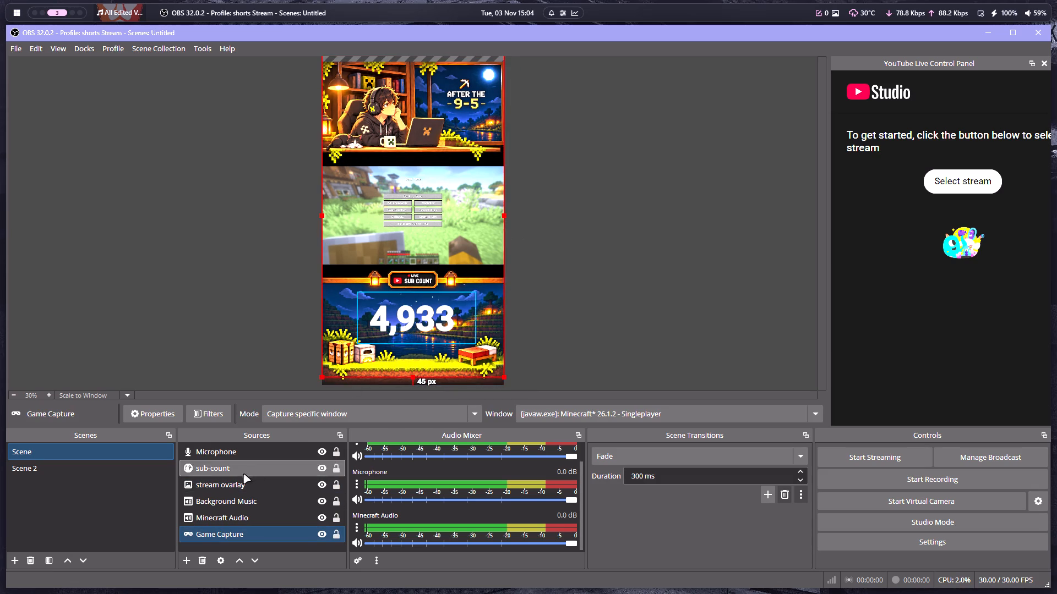
click(338, 486)
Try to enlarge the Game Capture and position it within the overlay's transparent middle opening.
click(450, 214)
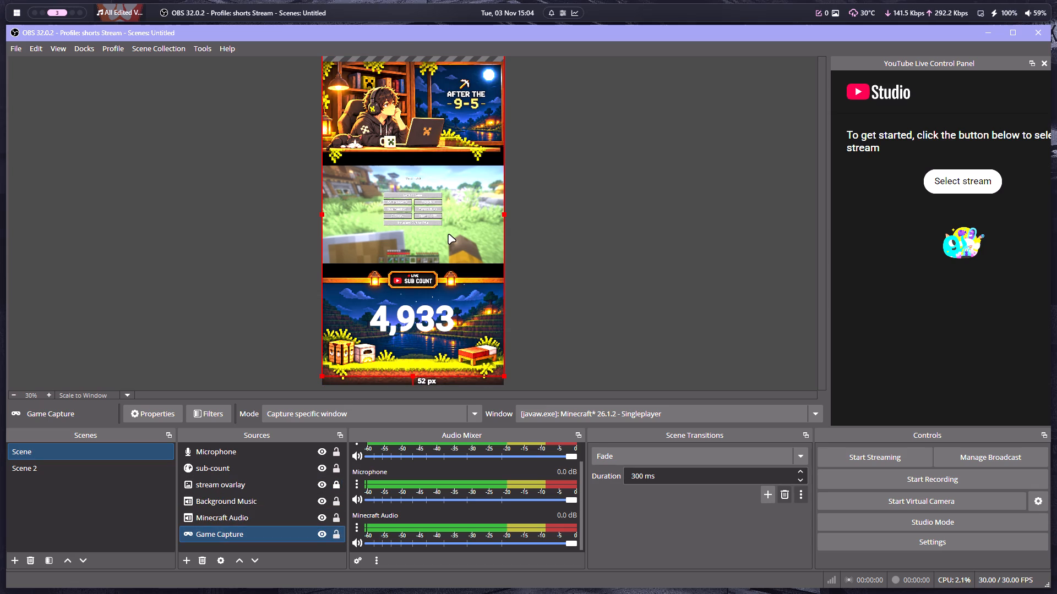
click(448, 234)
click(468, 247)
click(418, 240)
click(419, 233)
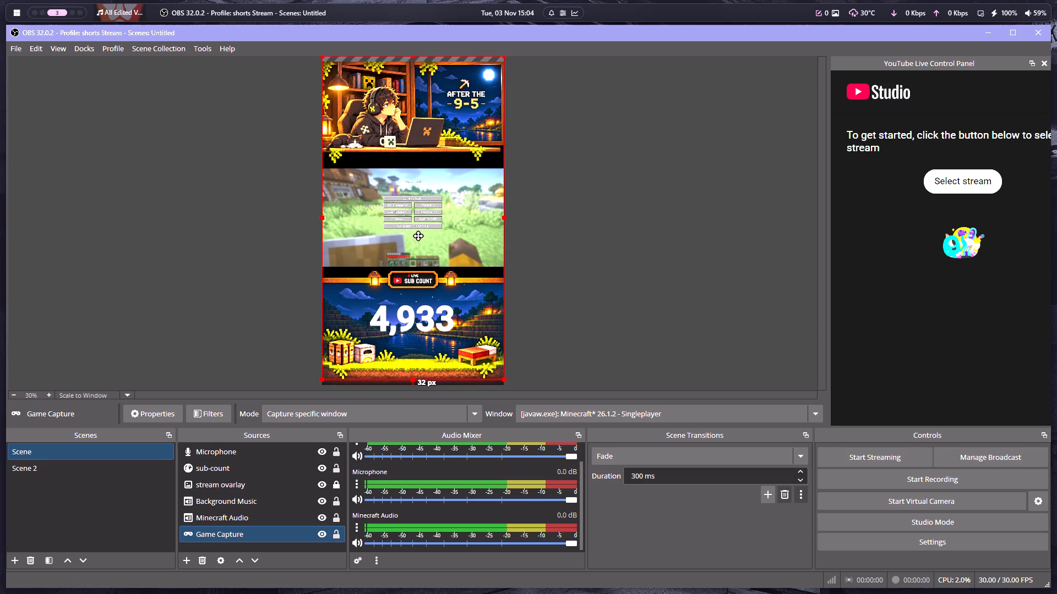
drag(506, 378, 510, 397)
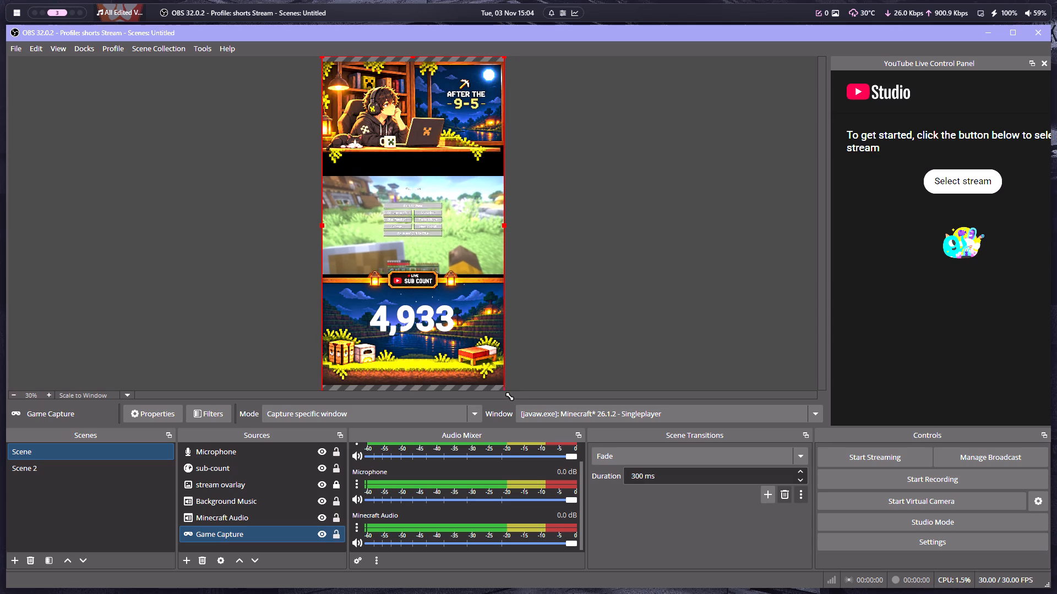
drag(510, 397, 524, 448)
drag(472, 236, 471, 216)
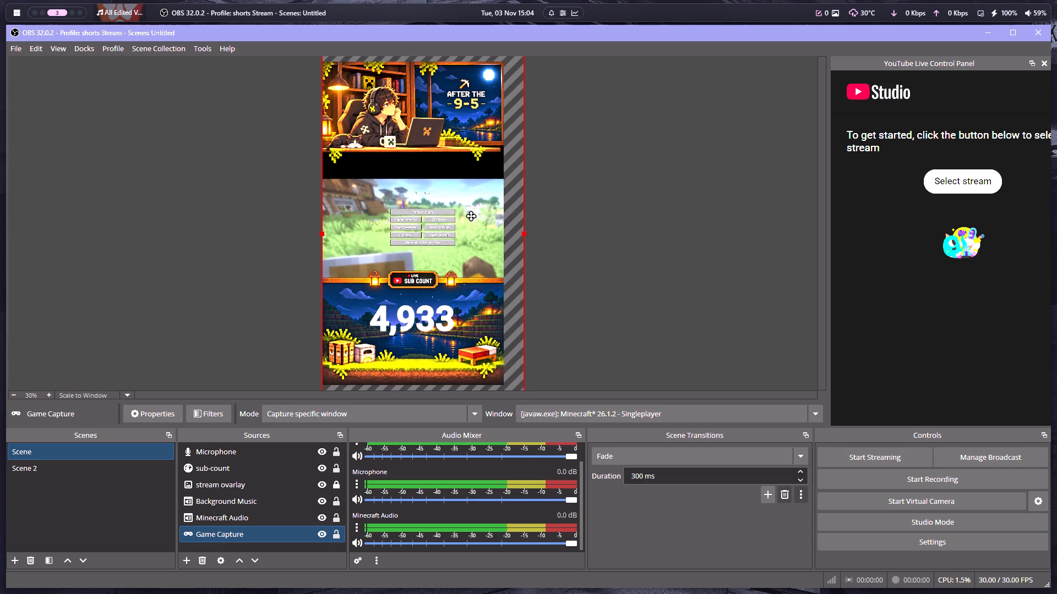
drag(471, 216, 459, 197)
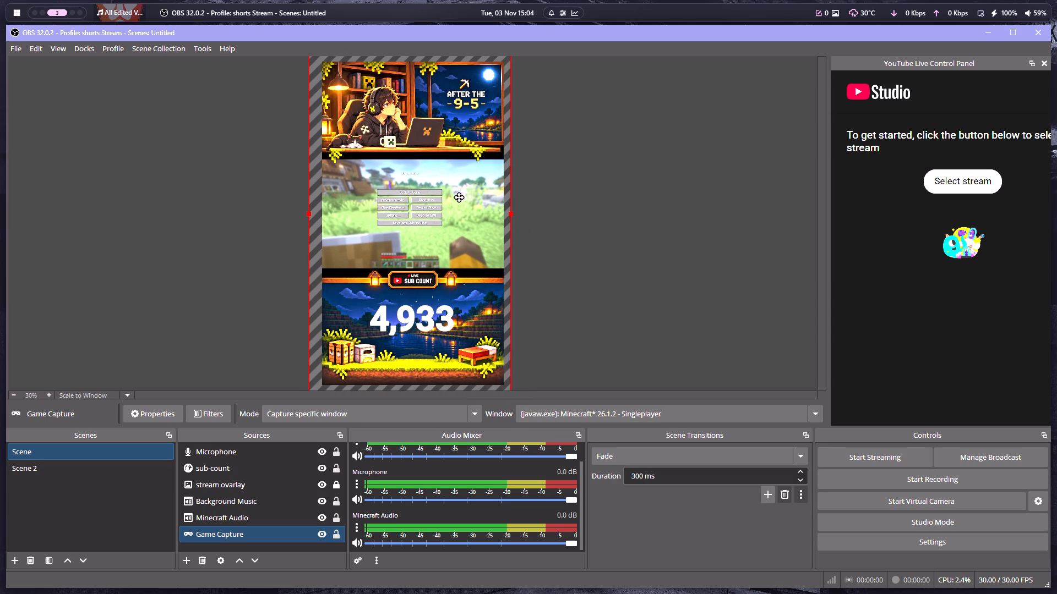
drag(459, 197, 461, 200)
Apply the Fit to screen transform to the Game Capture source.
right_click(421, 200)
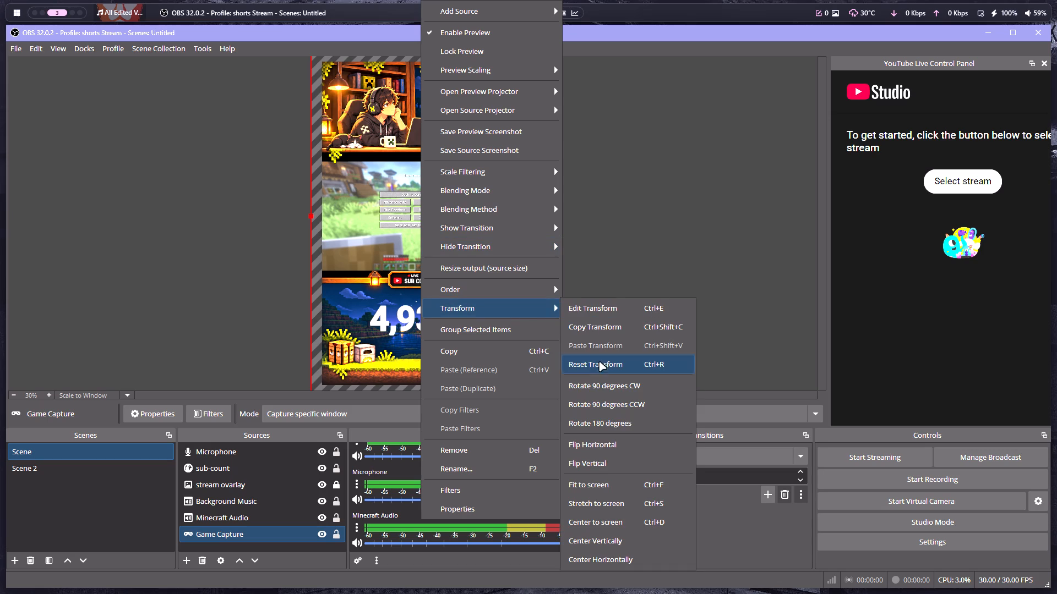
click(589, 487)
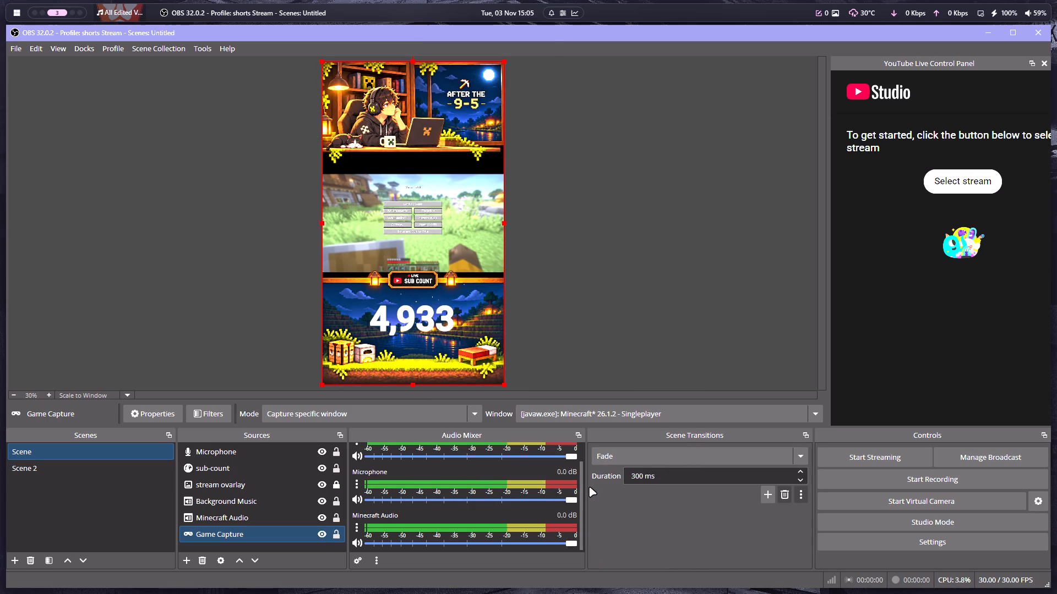
Enlarge the Game Capture beyond the canvas sides and position it so the gameplay fills the overlay's transparent middle opening.
drag(386, 215, 386, 212)
drag(386, 212, 386, 207)
click(434, 205)
ctrl+scroll(473, 226, down, 2)
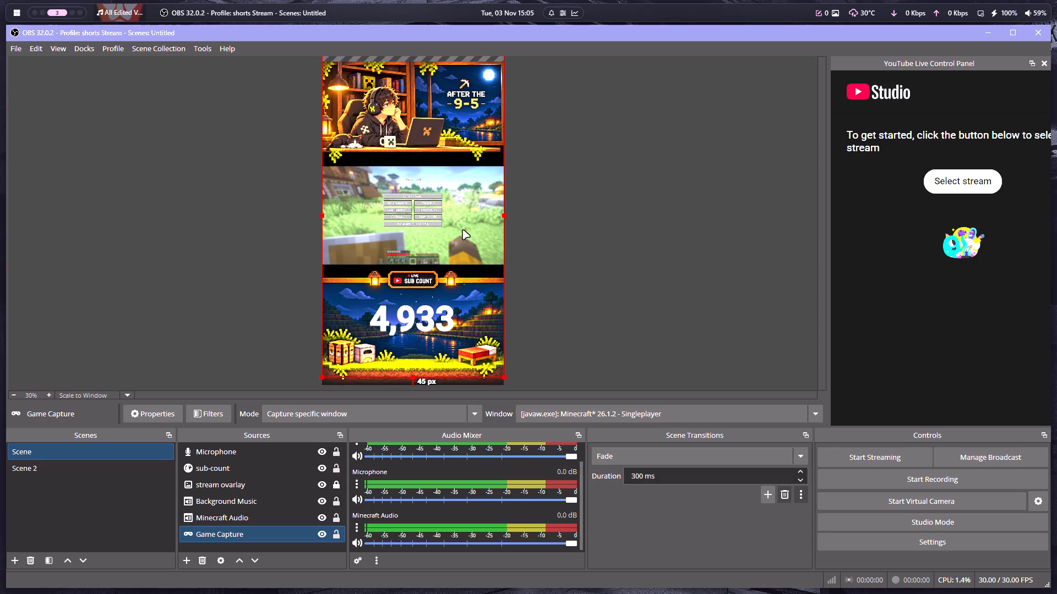
drag(504, 375, 537, 438)
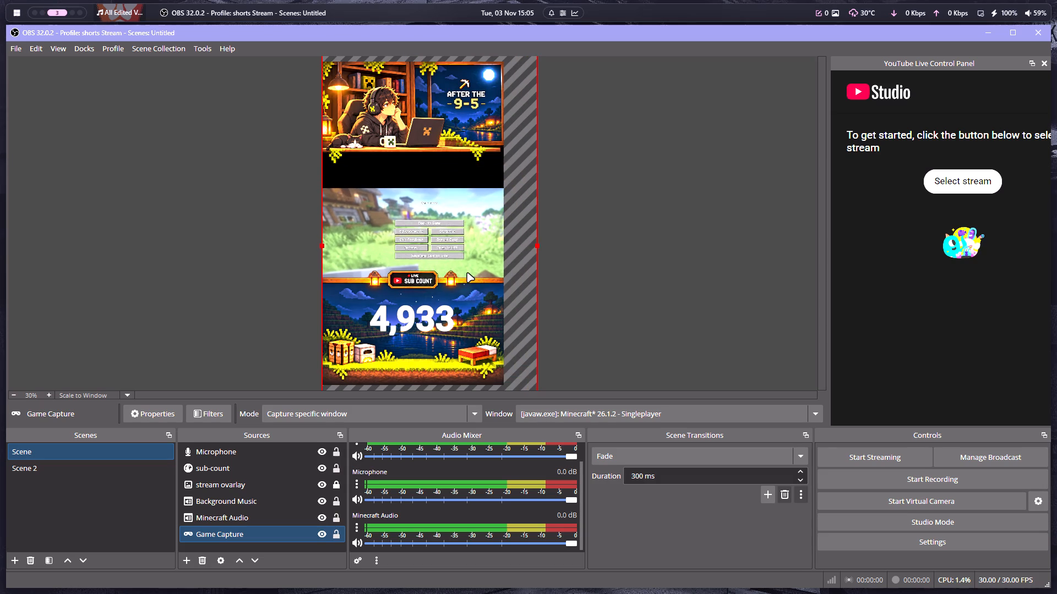
drag(456, 245, 445, 216)
scroll(486, 268, down, 2)
scroll(536, 318, down, 1)
ctrl+scroll(479, 282, down, 2)
ctrl+scroll(597, 309, down, 1)
scroll(468, 310, down, 3)
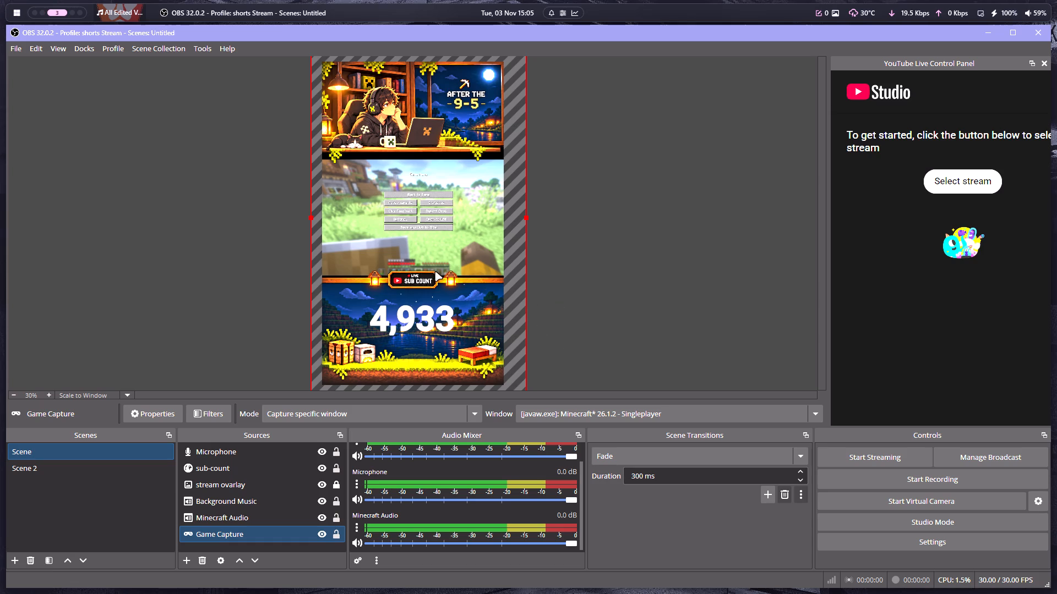
drag(455, 218, 419, 163)
drag(492, 355, 532, 389)
drag(454, 203, 467, 236)
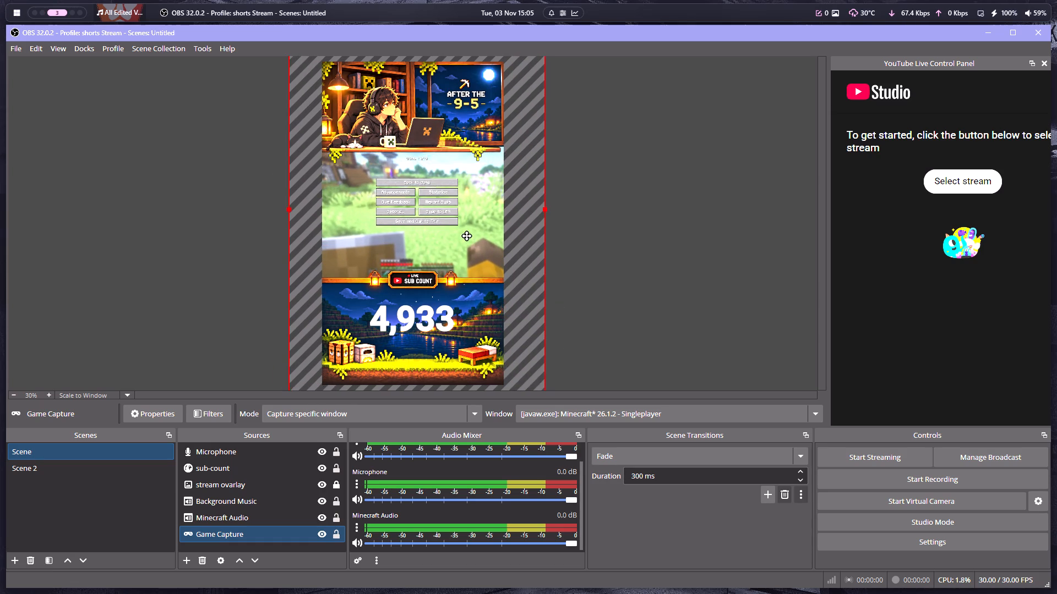
drag(467, 236, 468, 241)
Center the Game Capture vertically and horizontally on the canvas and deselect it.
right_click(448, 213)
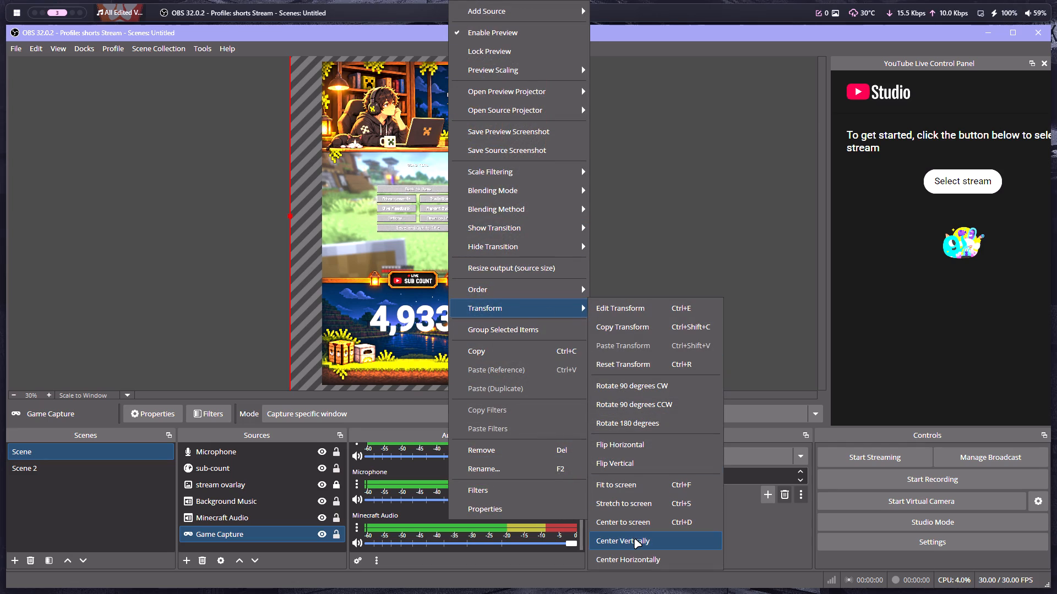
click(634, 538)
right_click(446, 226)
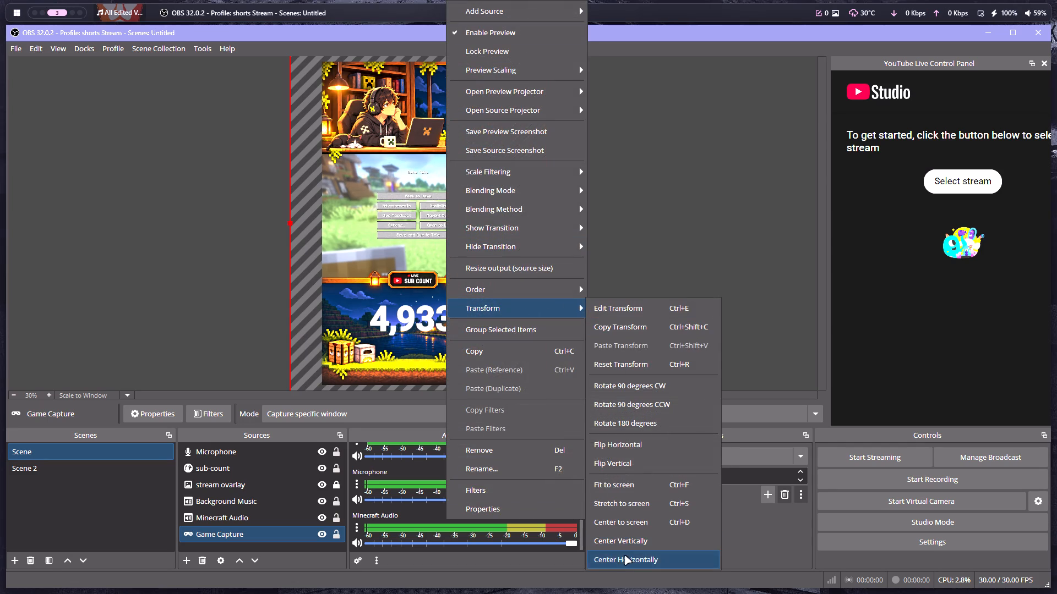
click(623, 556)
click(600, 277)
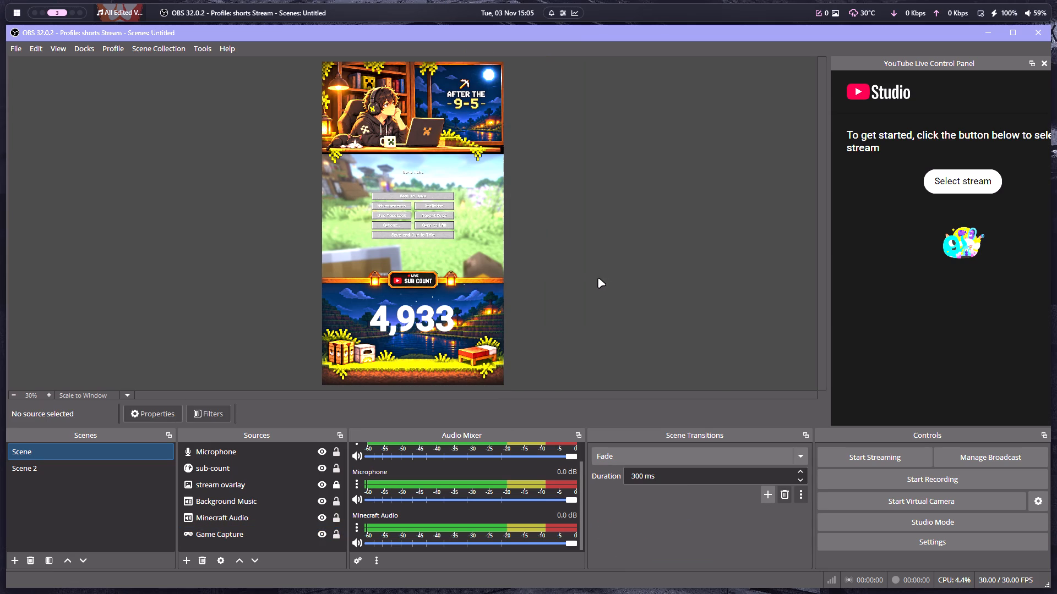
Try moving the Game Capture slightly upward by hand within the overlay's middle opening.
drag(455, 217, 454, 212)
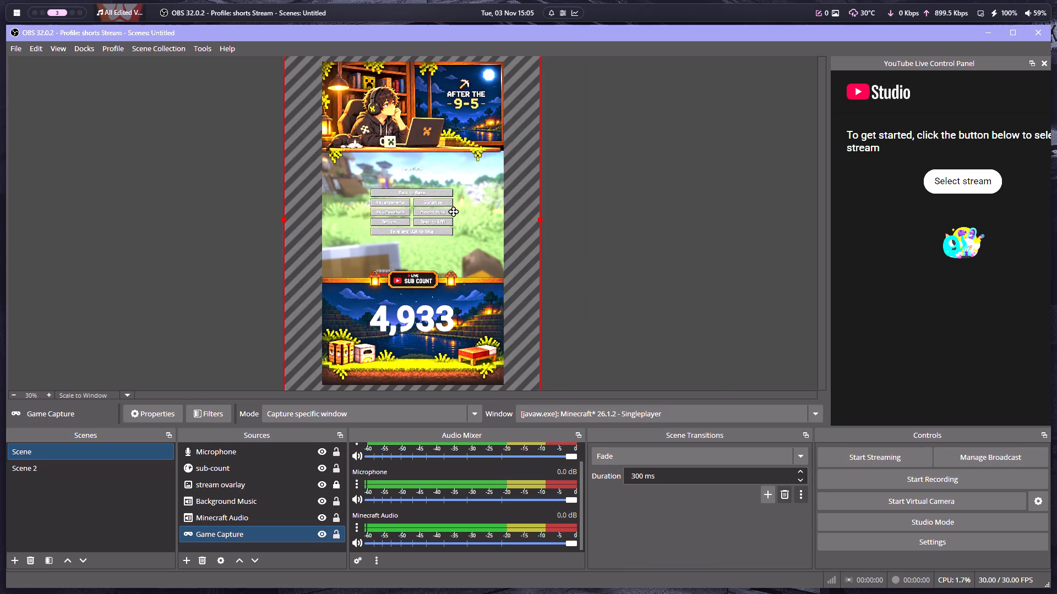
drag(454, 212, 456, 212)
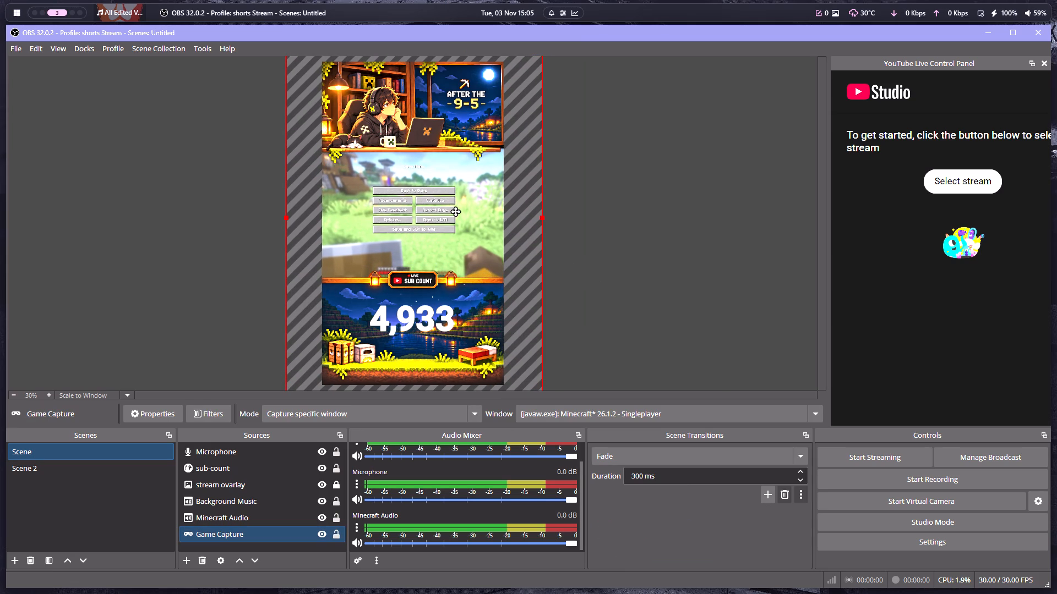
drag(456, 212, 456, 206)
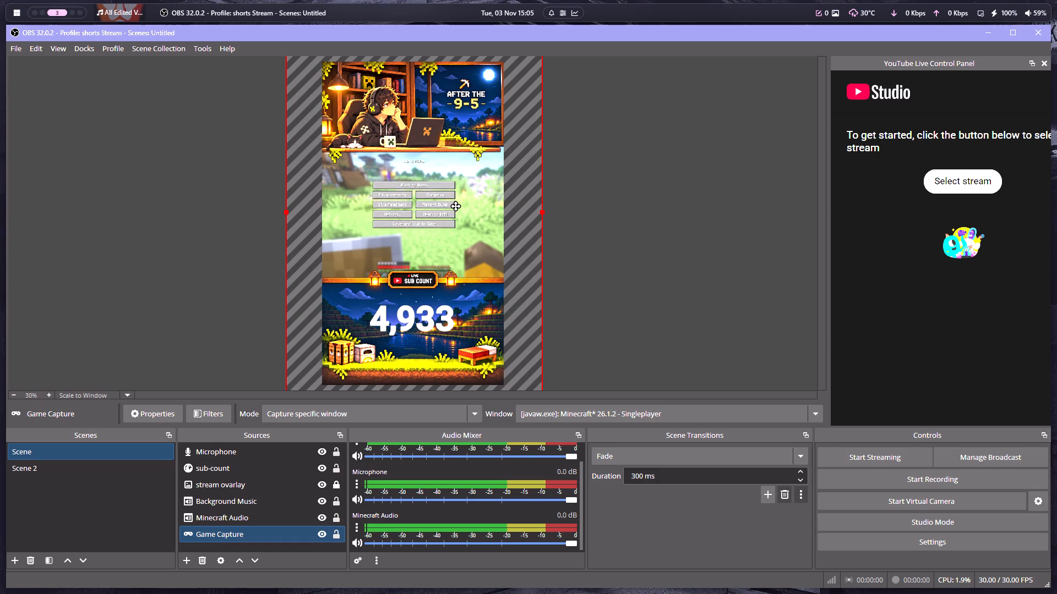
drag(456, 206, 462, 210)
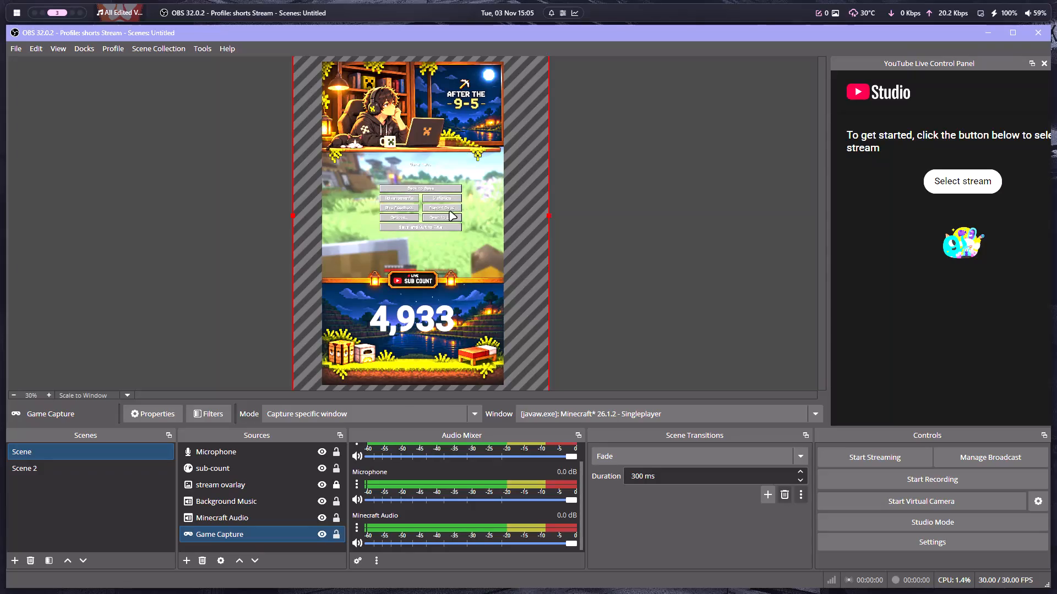
Center the Game Capture vertically and nudge it slightly upward so the gameplay sits within the overlay's middle opening.
right_click(432, 211)
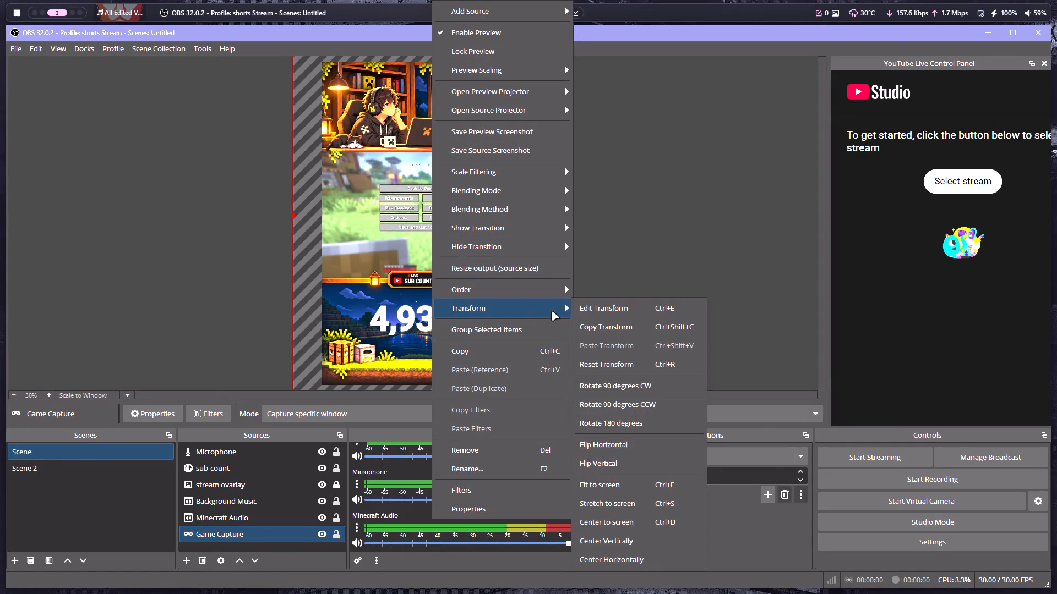
click(622, 546)
drag(438, 218, 438, 213)
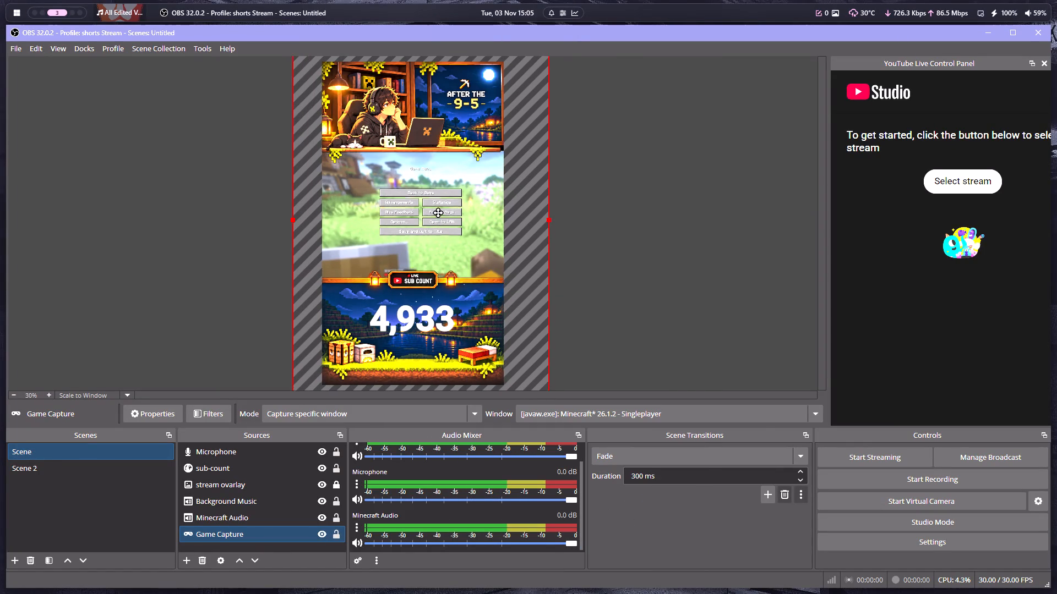
drag(438, 213, 438, 211)
key(Up)
key(Up)
key(Up)
key(Up)
key(Up)
Center the Game Capture horizontally on the canvas and deselect it.
right_click(434, 212)
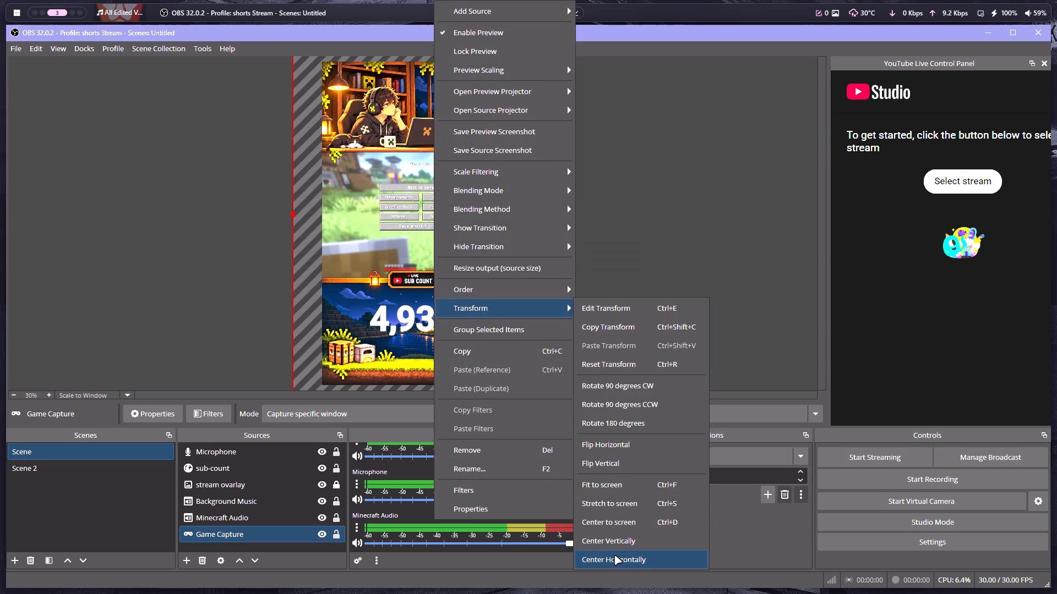
click(614, 555)
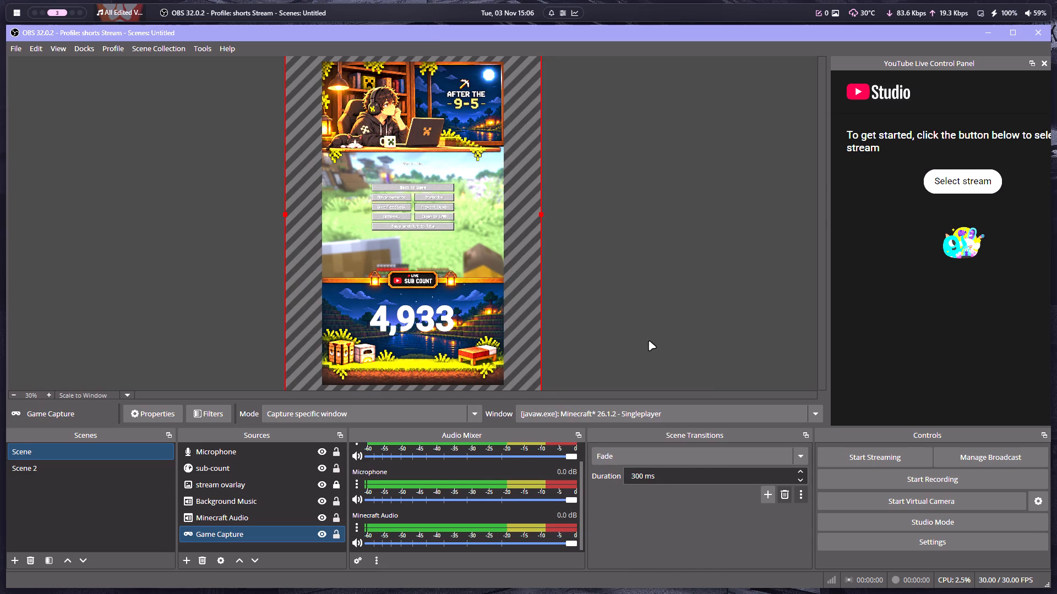
click(649, 340)
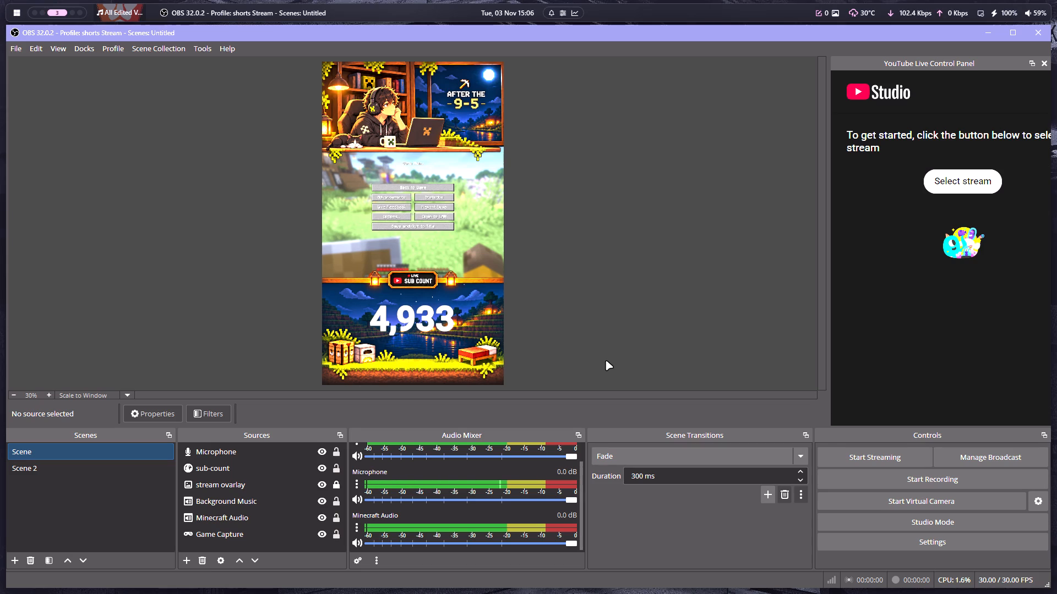
Check the audio mixer's upper channels and select the Background Music source to view its captured window.
scroll(456, 478, up, 1)
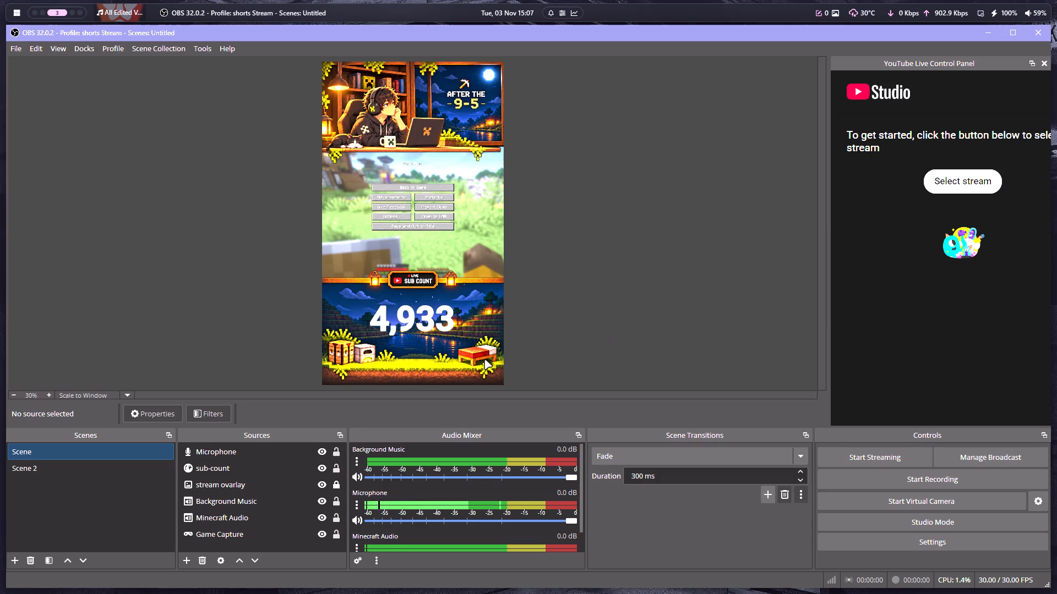
click(251, 503)
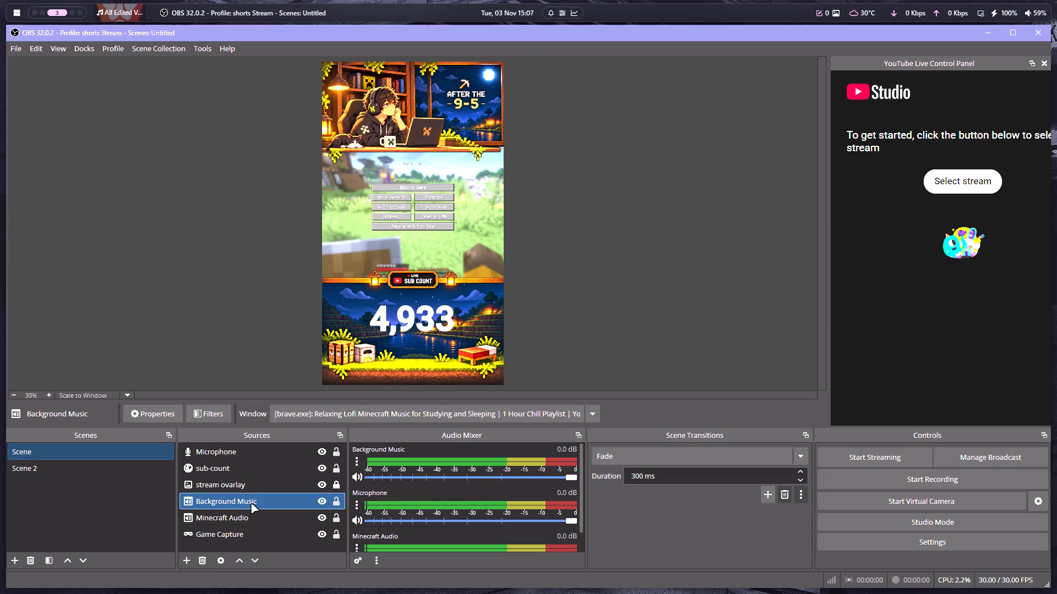
Switch to the Brave browser's YouTube page and search for "non copyrighted clam music".
key(alt+1)
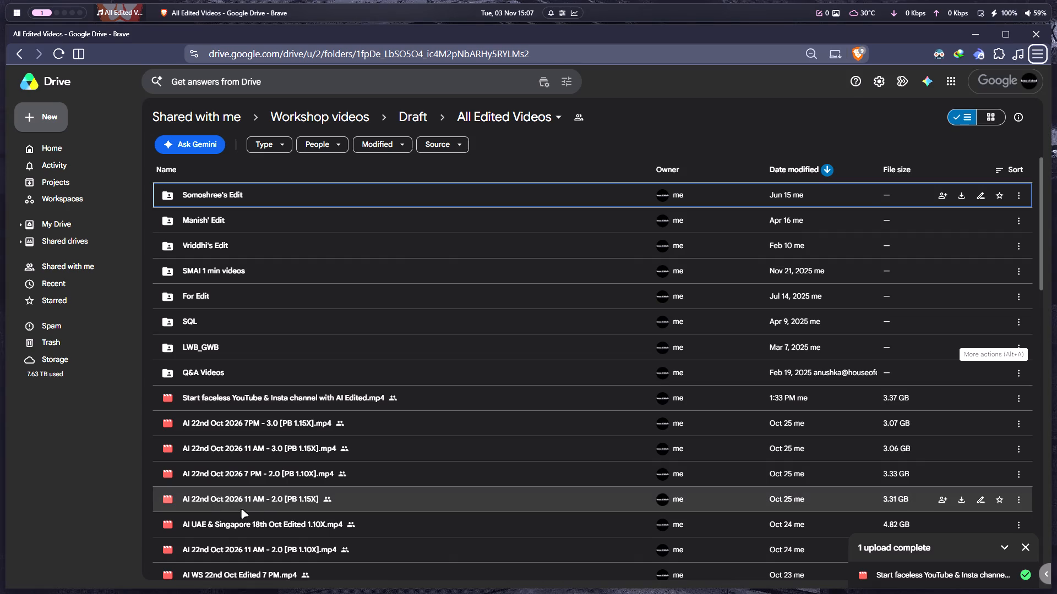
click(37, 76)
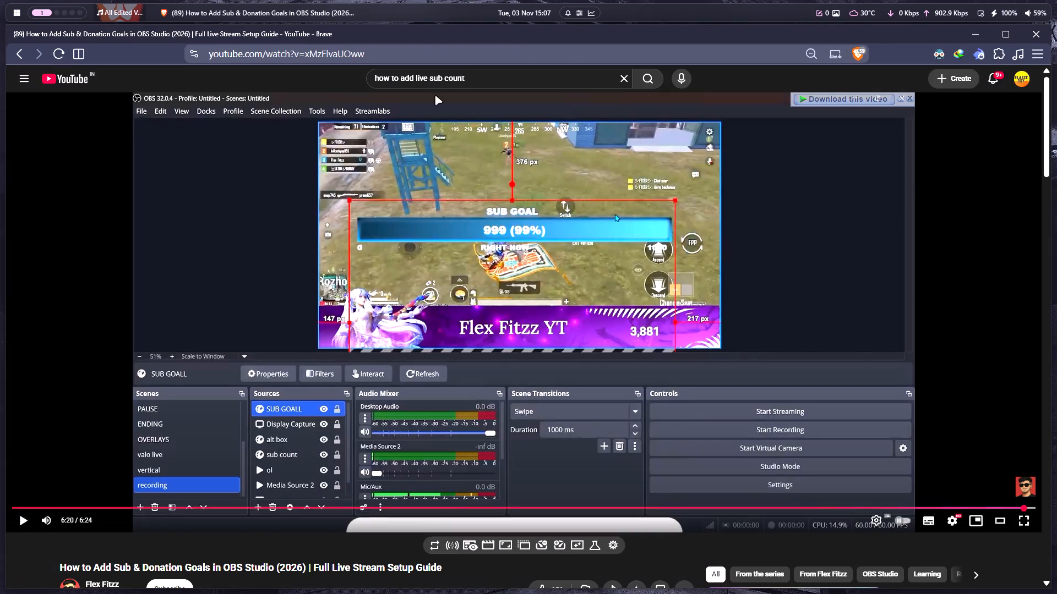
drag(492, 82, 335, 82)
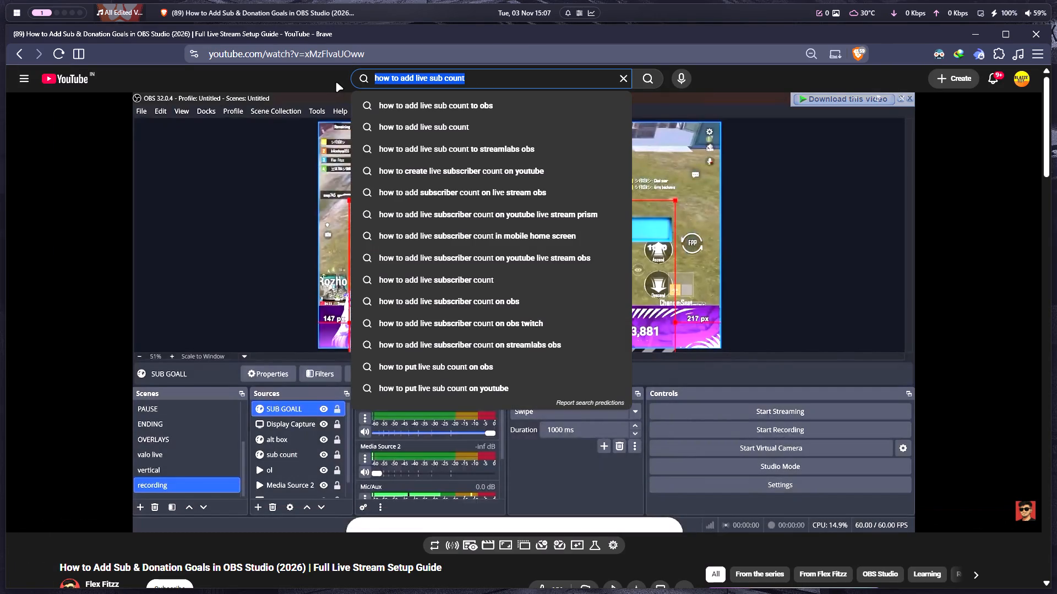
text(non)
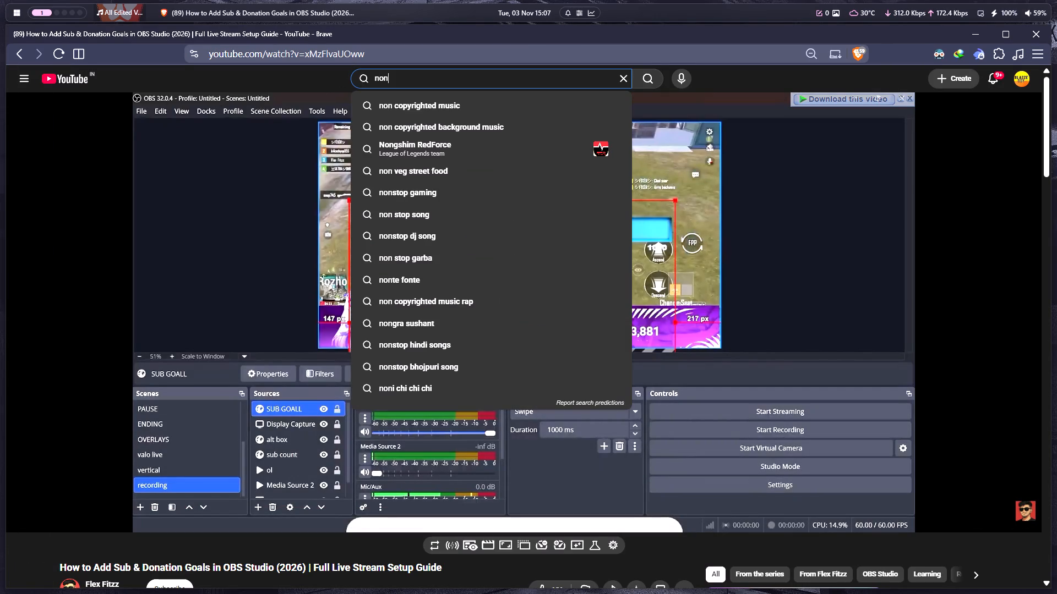
key(Down)
key(space)
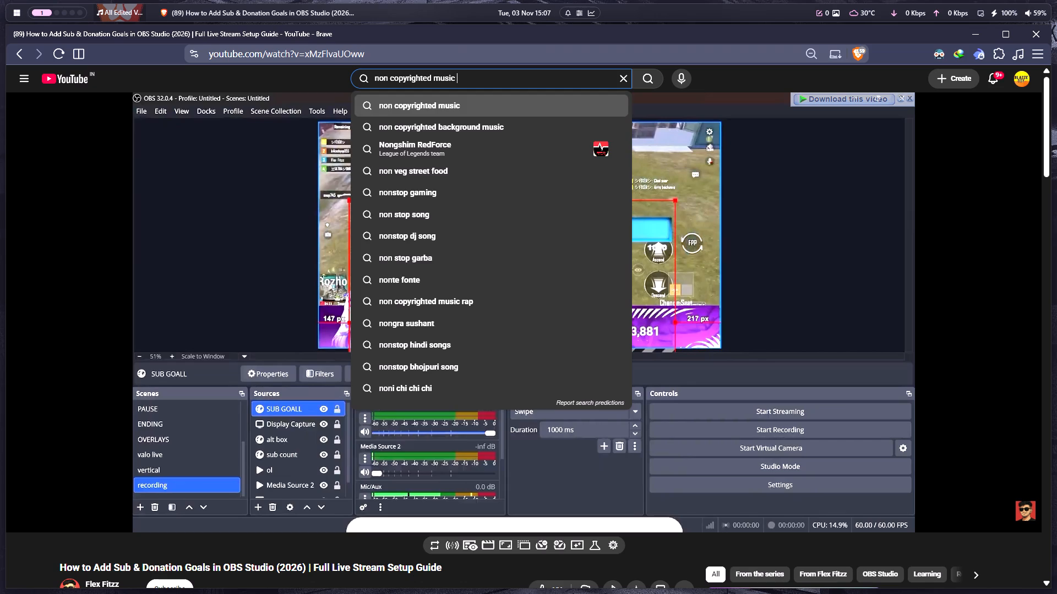
key(Left)
key(Left)
key(Left)
key(Left)
key(Left)
key(Left)
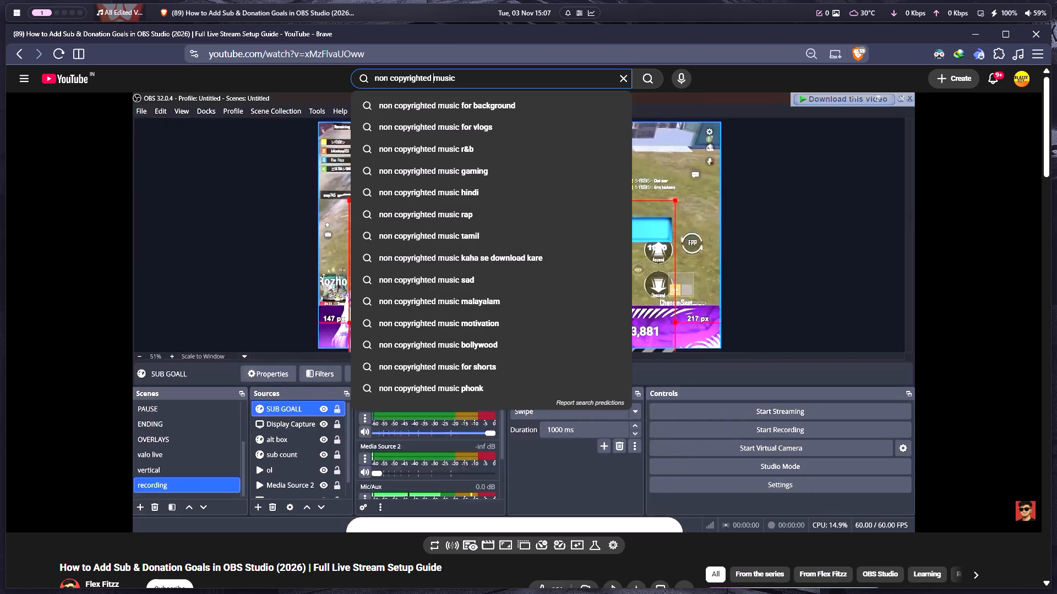
text(clam)
key(space)
key(Return)
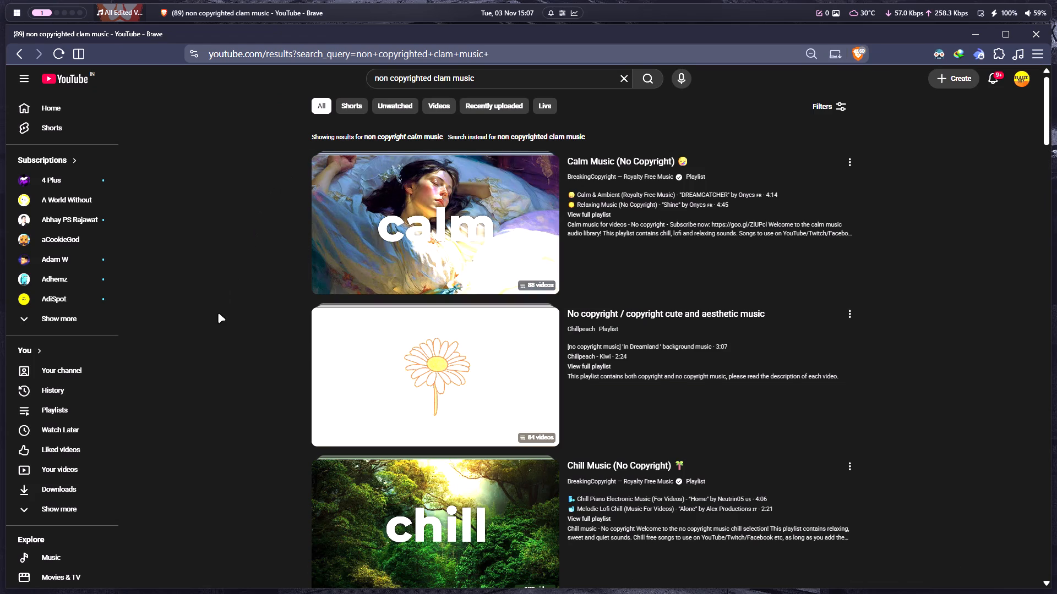
Browse the search results for calm no-copyright playlists suitable as stream background music.
scroll(218, 313, down, 1)
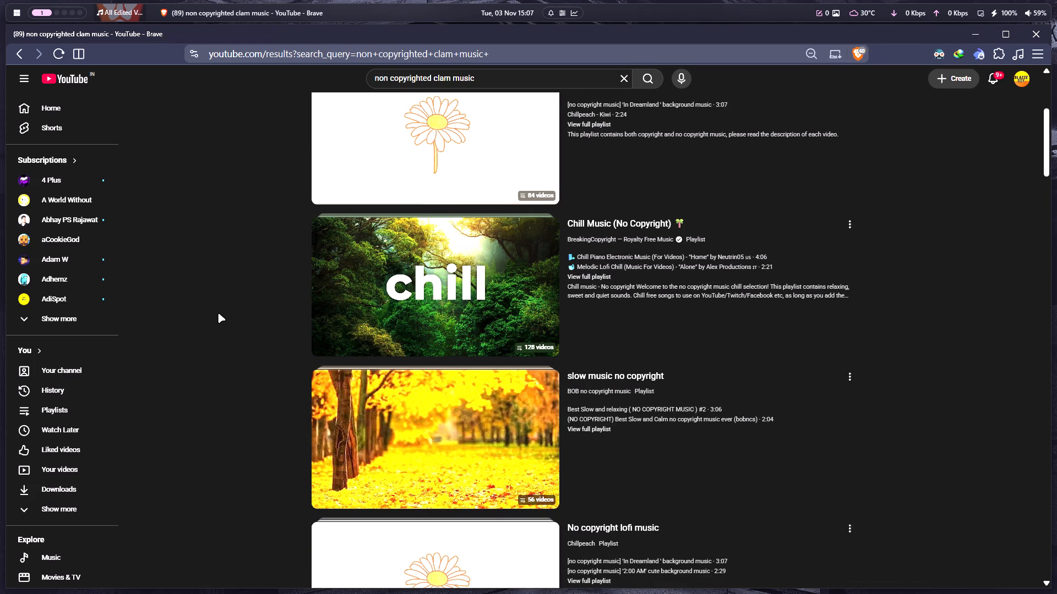
scroll(218, 313, down, 2)
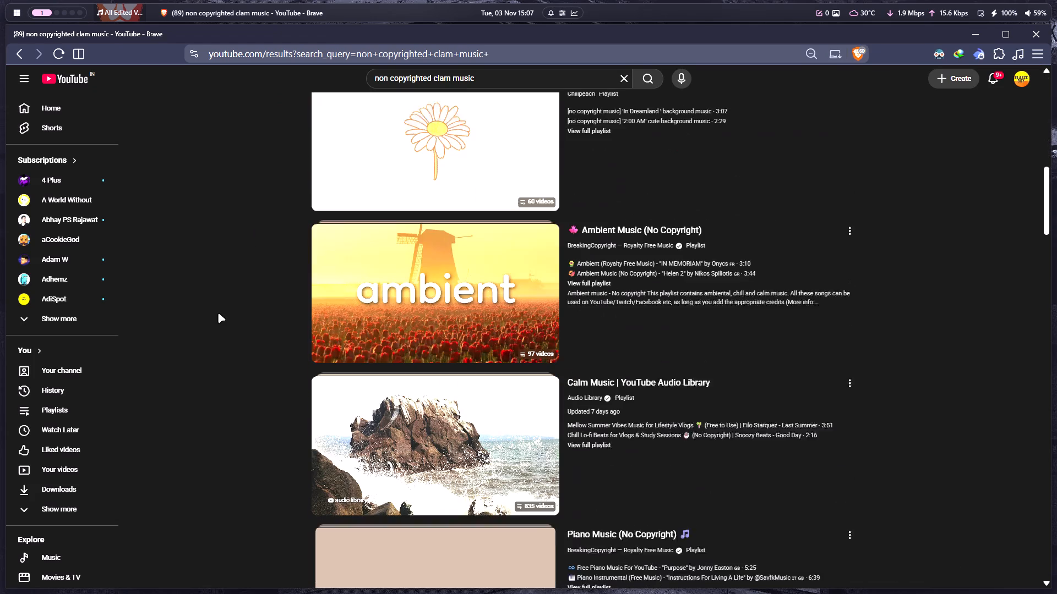
scroll(218, 313, down, 3)
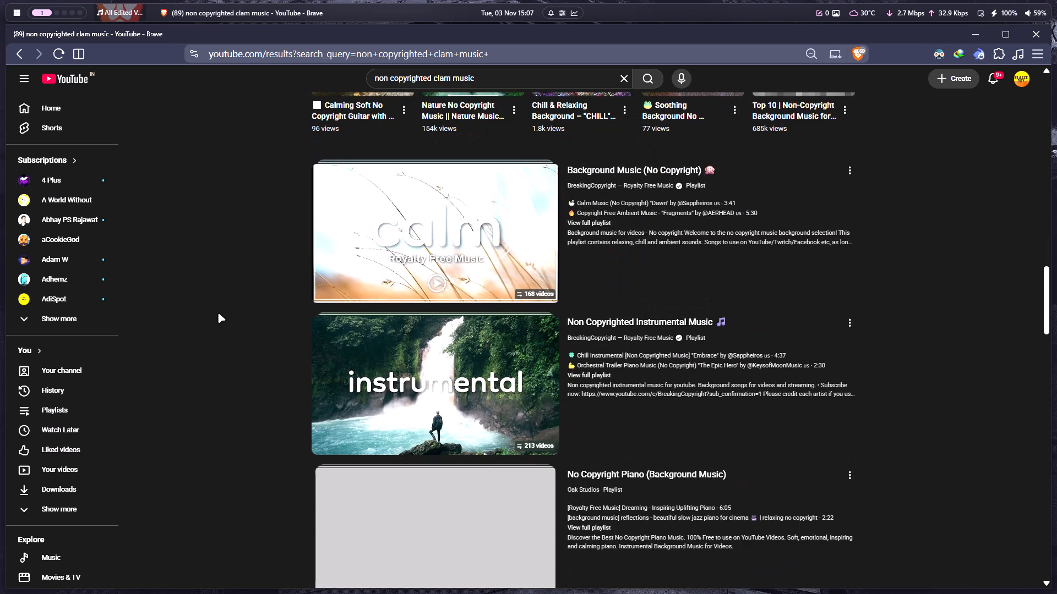
scroll(218, 313, down, 3)
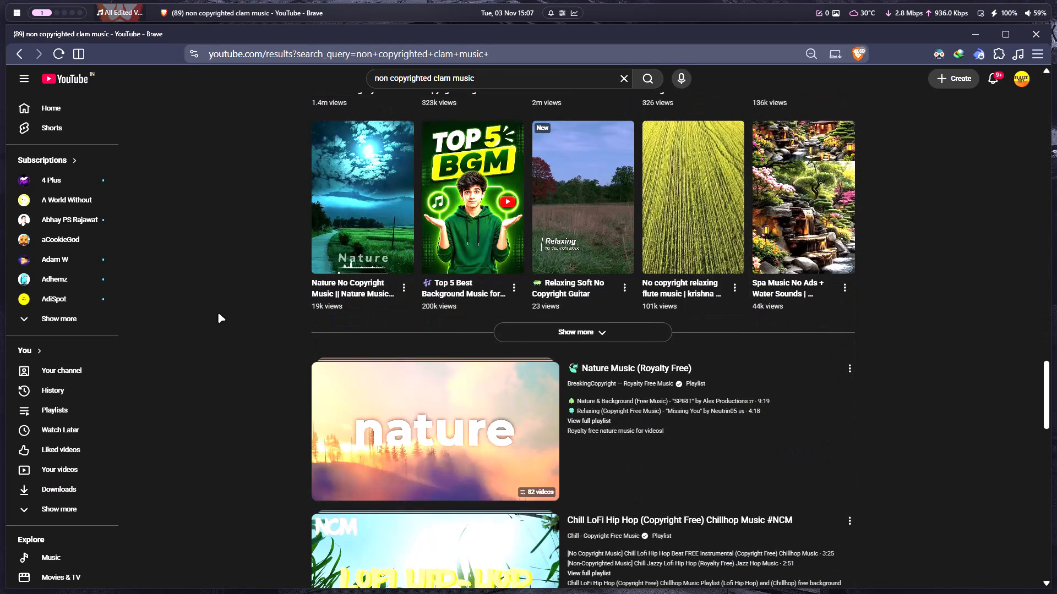
scroll(218, 313, up, 5)
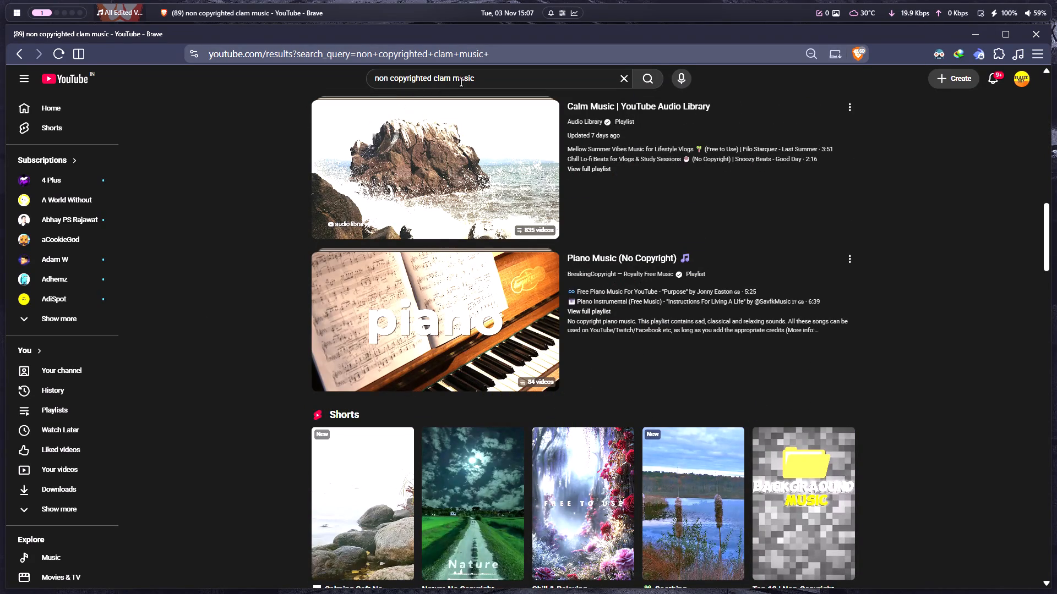
Refine the YouTube search to "non copyrighted clam minecraft music".
click(488, 80)
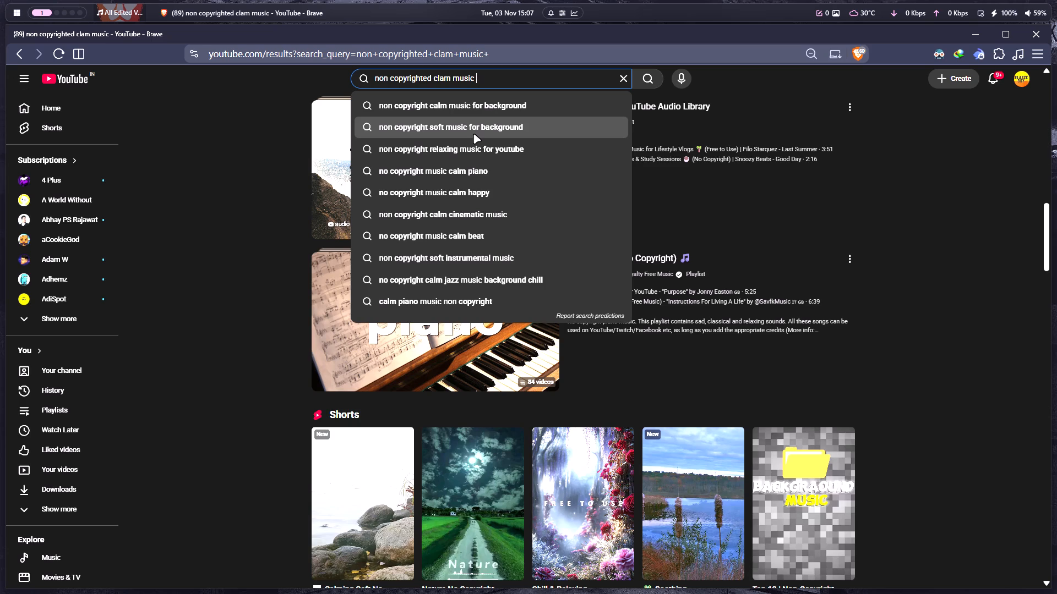
click(453, 80)
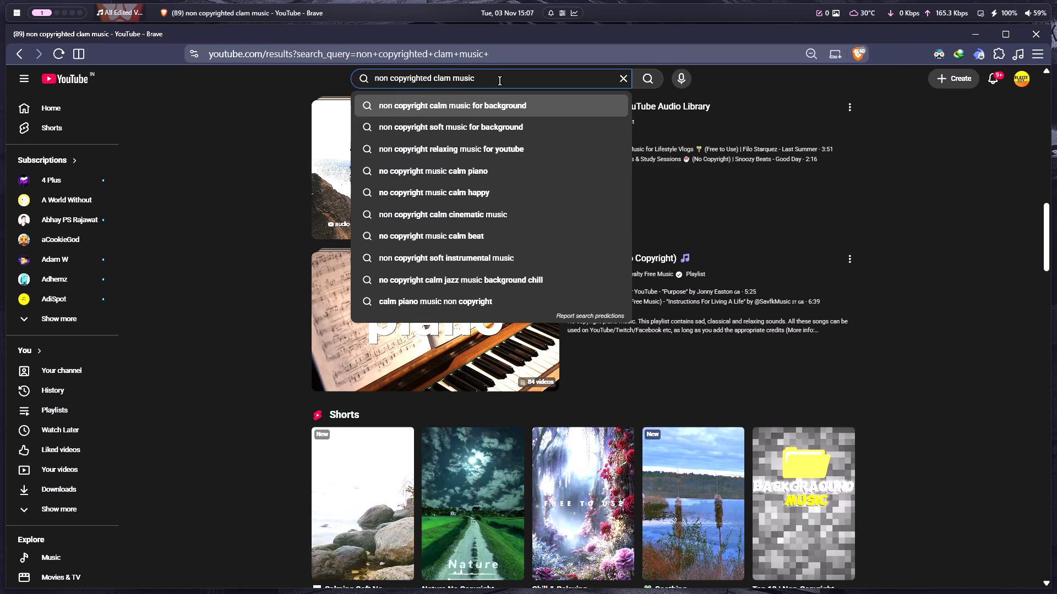
text(minec)
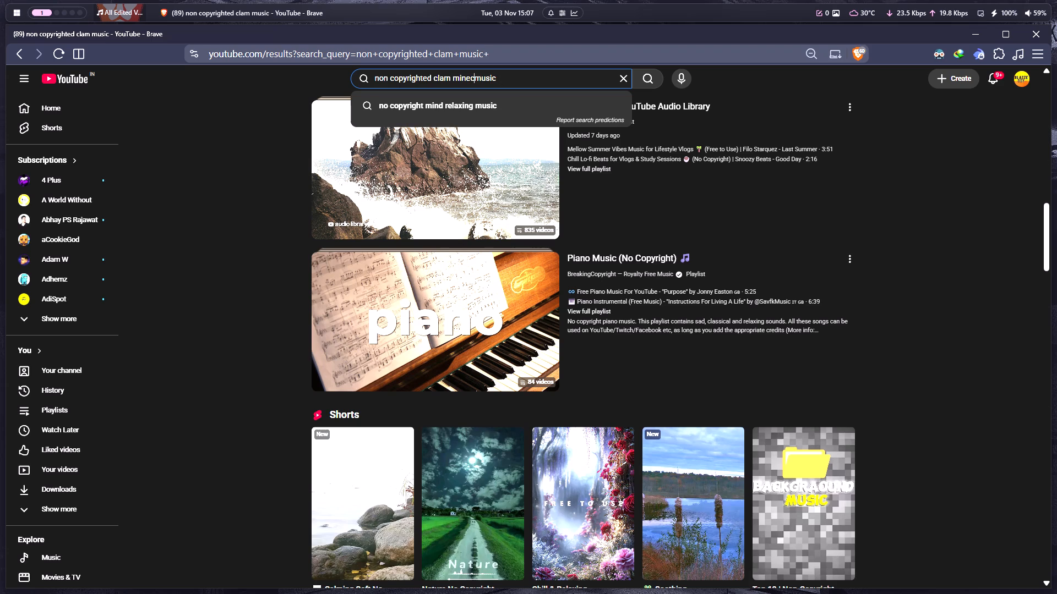
text(raft)
key(space)
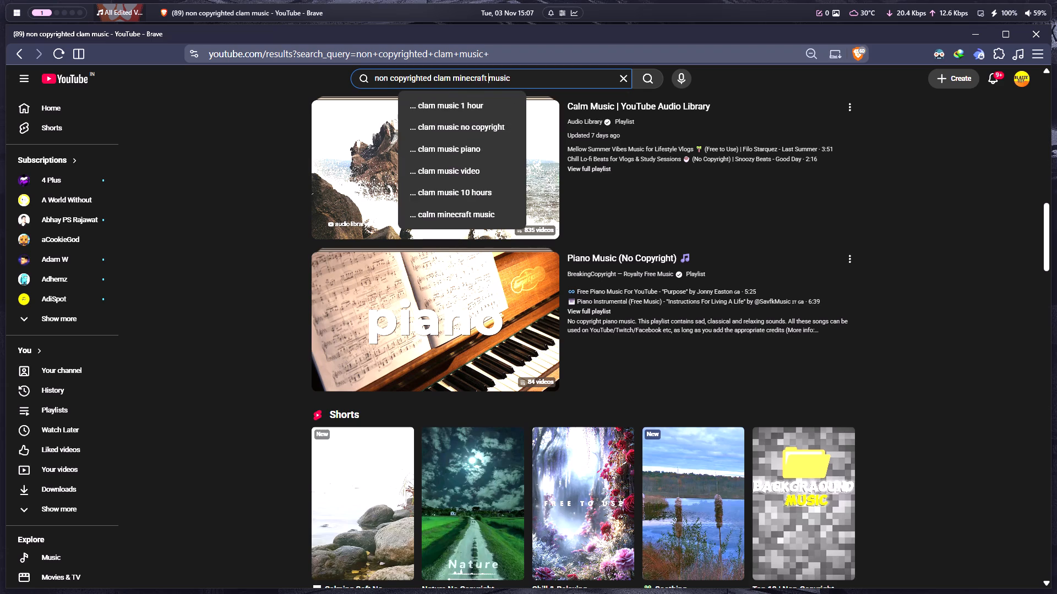
key(Return)
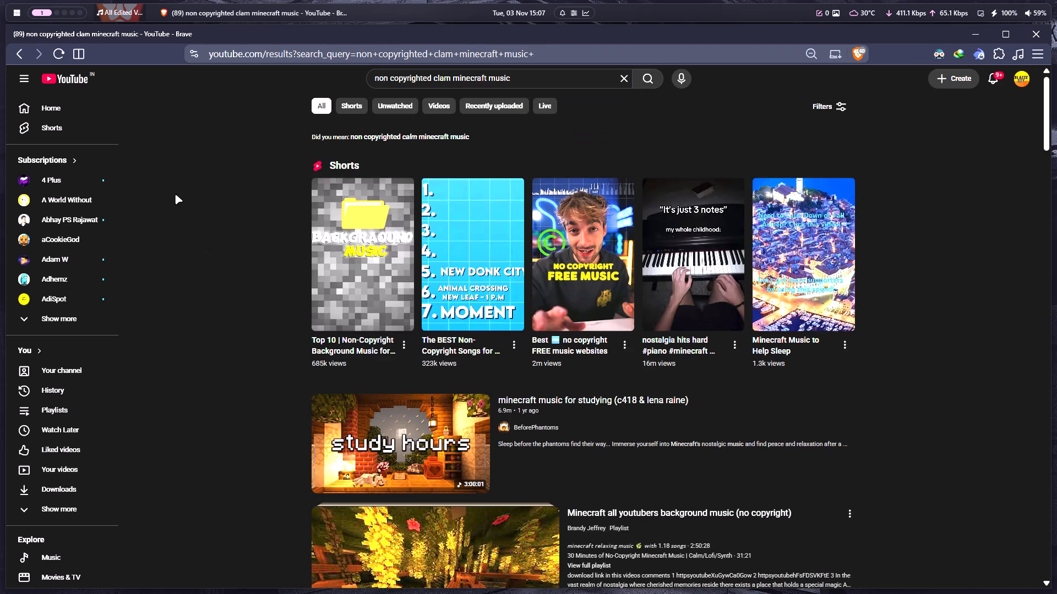
Open the playlist "Minecraft all youtubers background music (no copyright)" from the results and start its first video.
scroll(198, 327, down, 1)
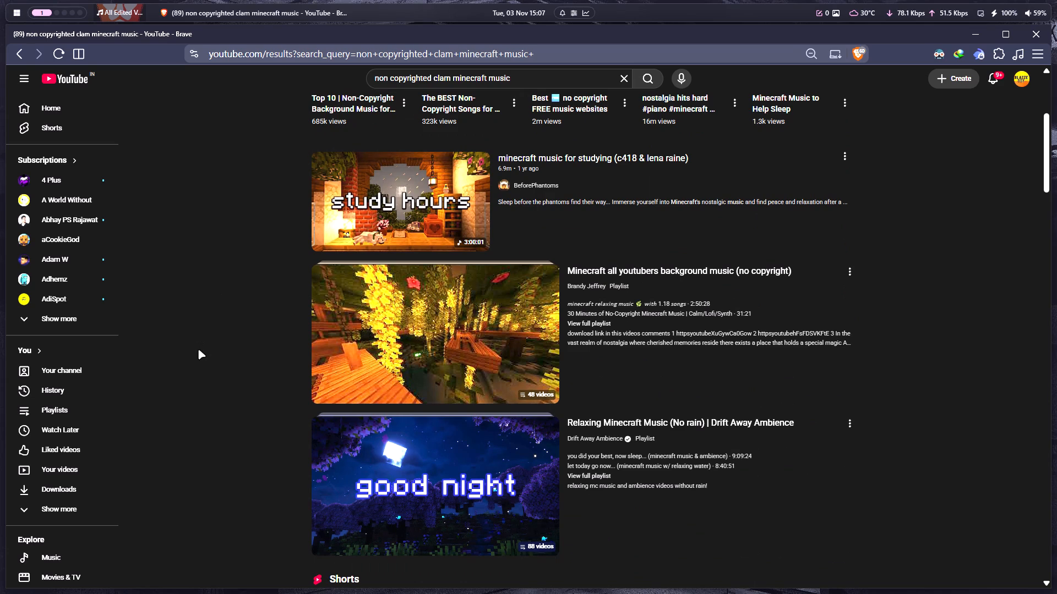
click(421, 343)
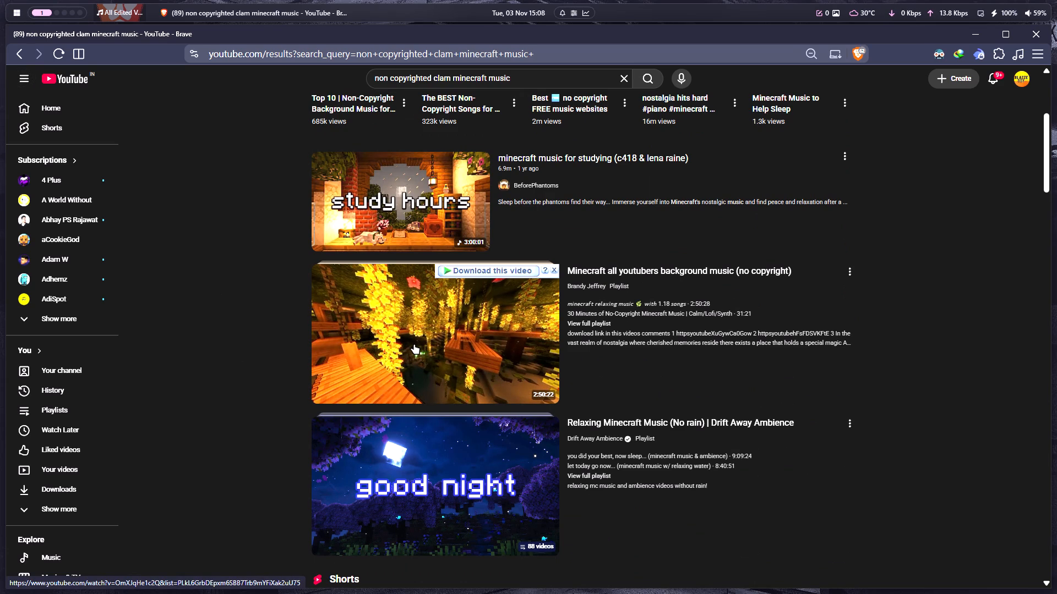
click(414, 344)
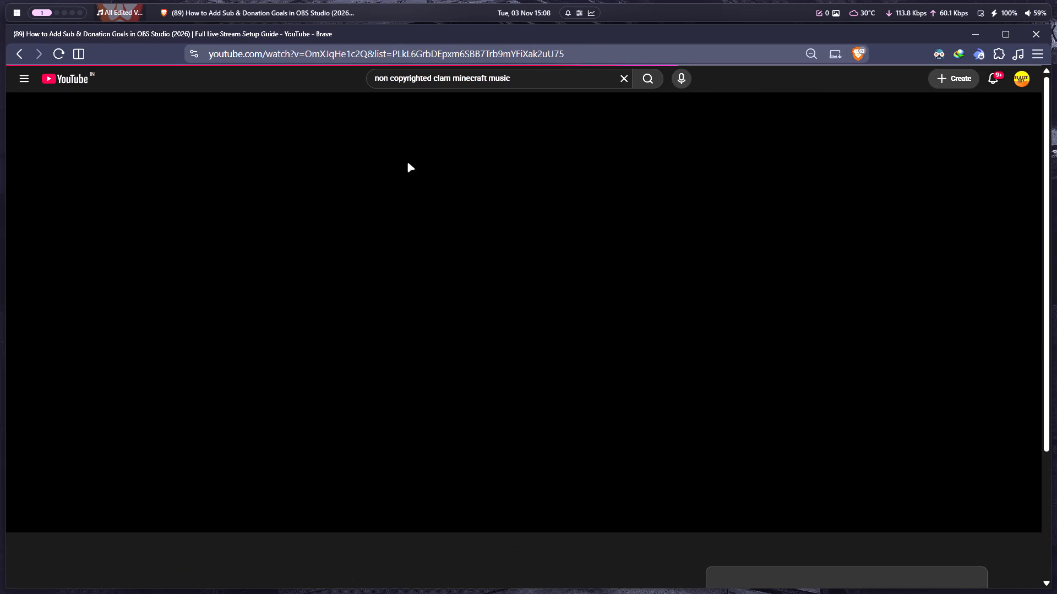
click(331, 86)
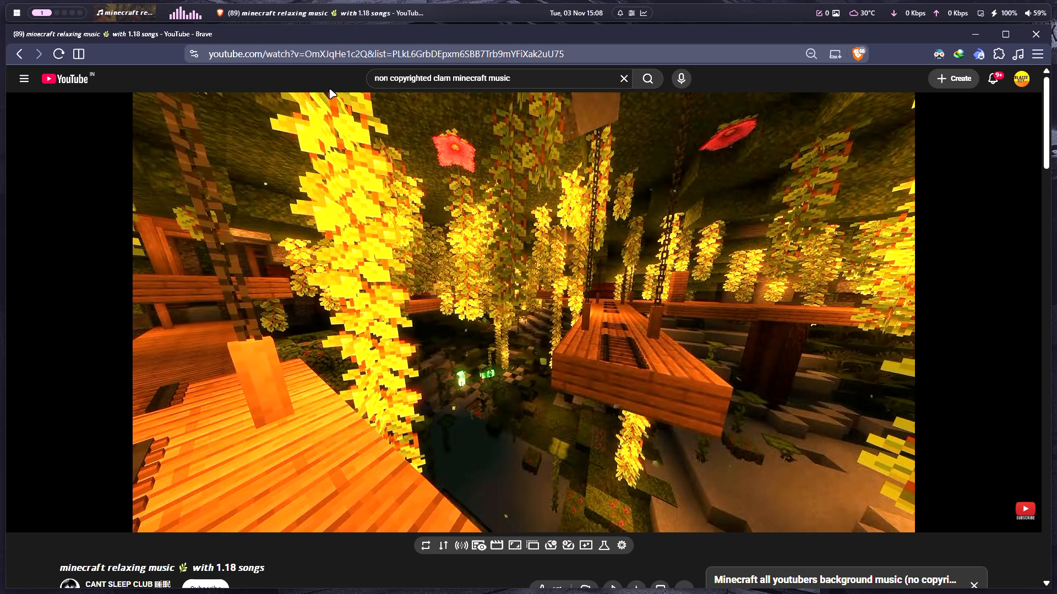
Expand the video's description and examine its tracklist, details and comments for information about the music.
scroll(277, 254, down, 1)
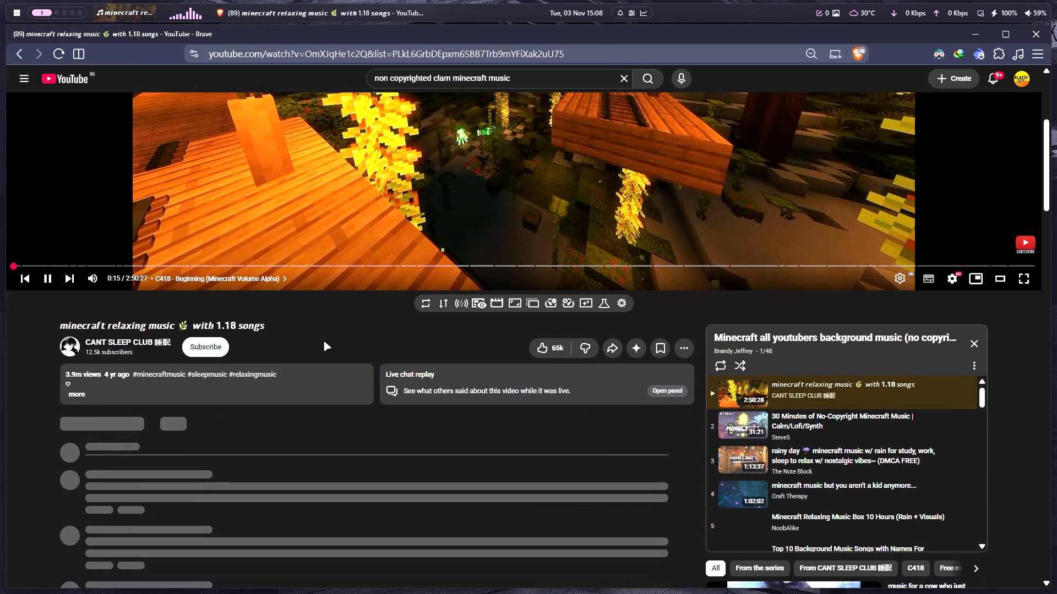
click(299, 393)
scroll(362, 404, down, 1)
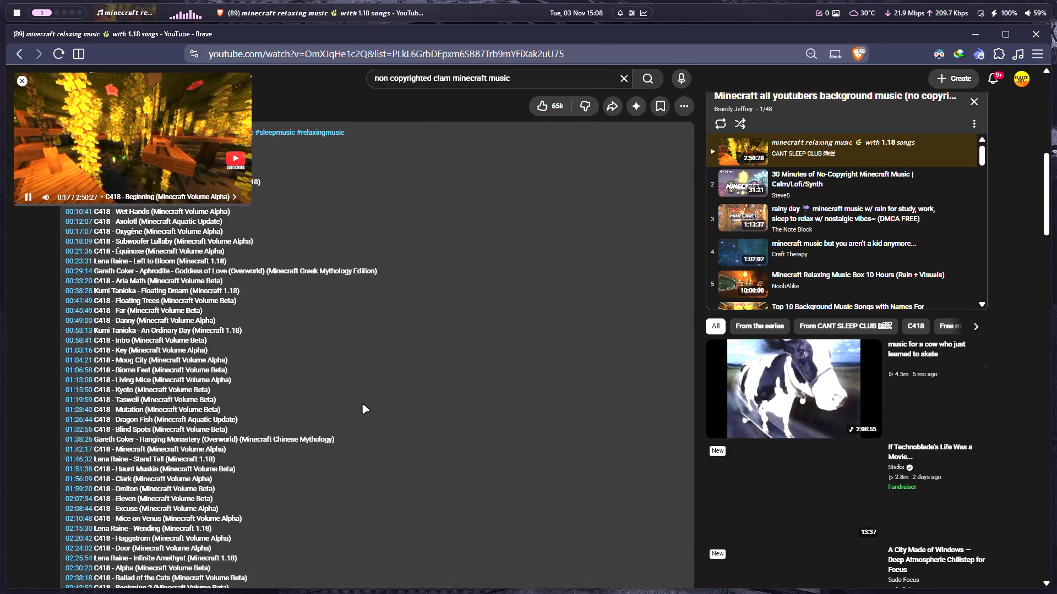
scroll(362, 404, down, 2)
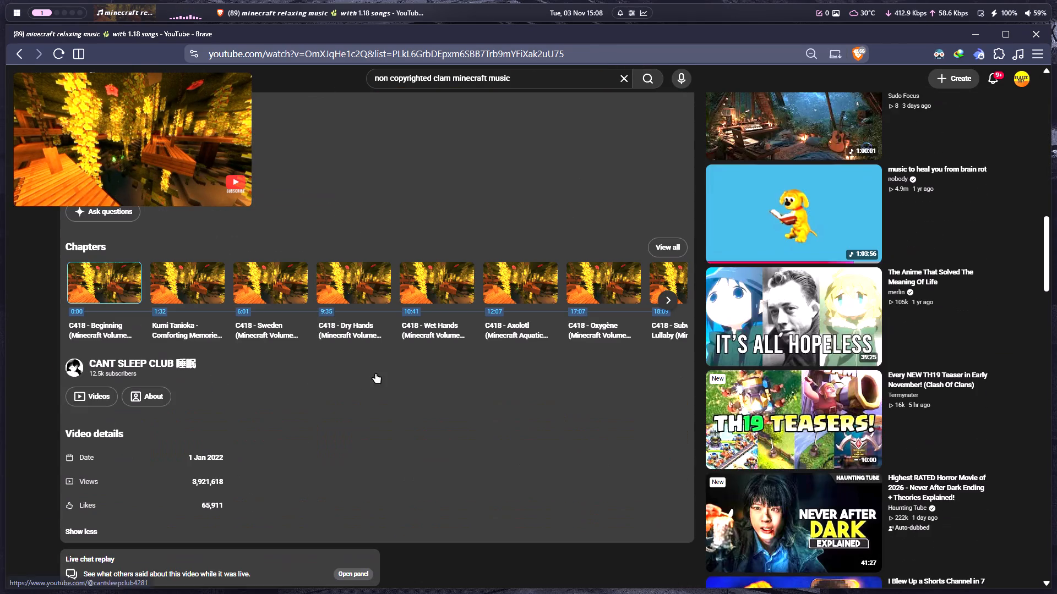
scroll(360, 420, down, 2)
scroll(450, 453, up, 1)
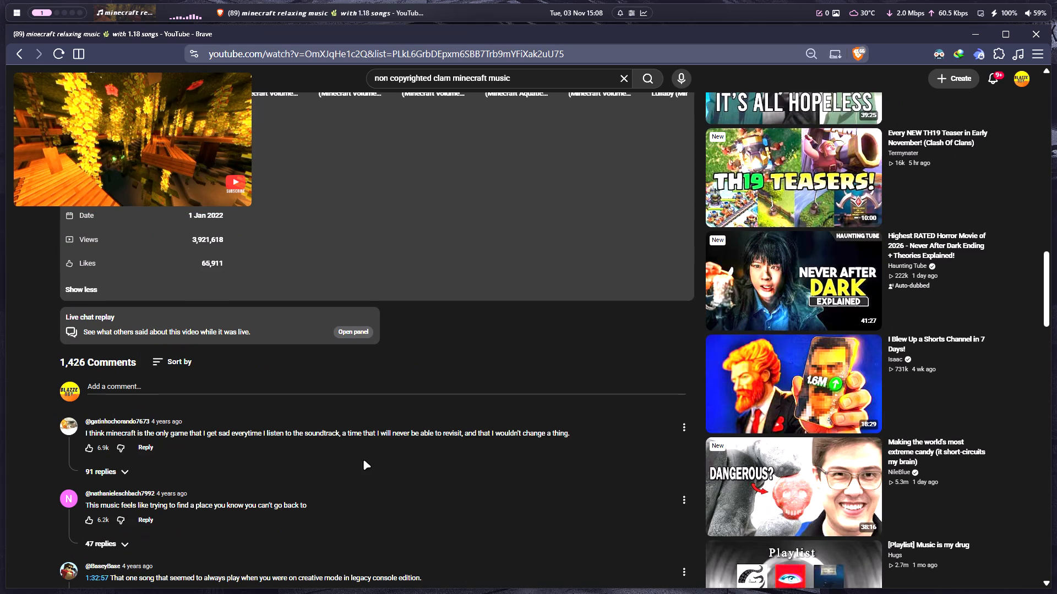
drag(139, 435, 491, 433)
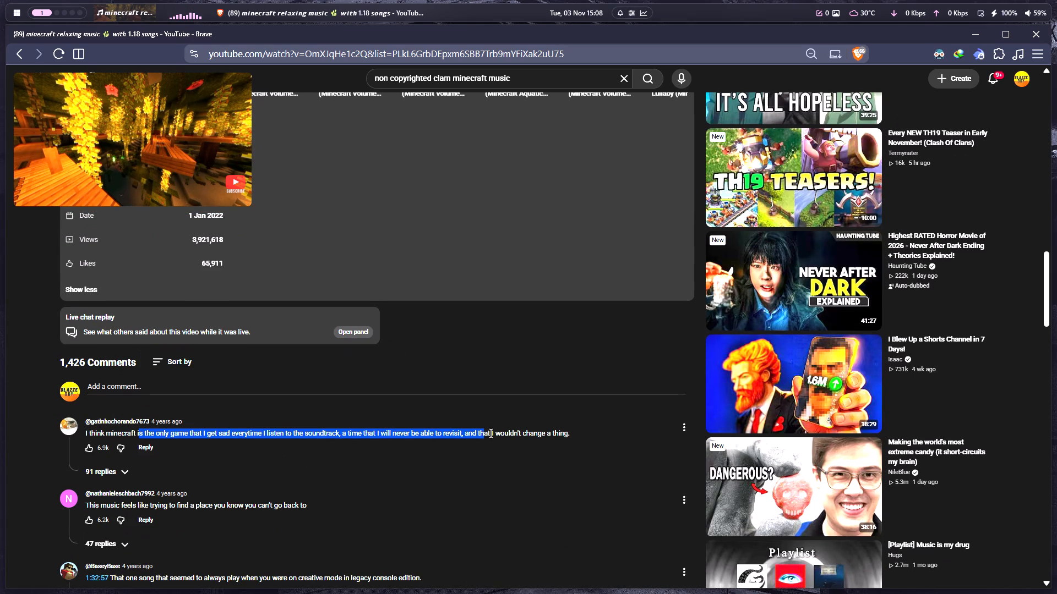
drag(491, 433, 587, 433)
click(554, 433)
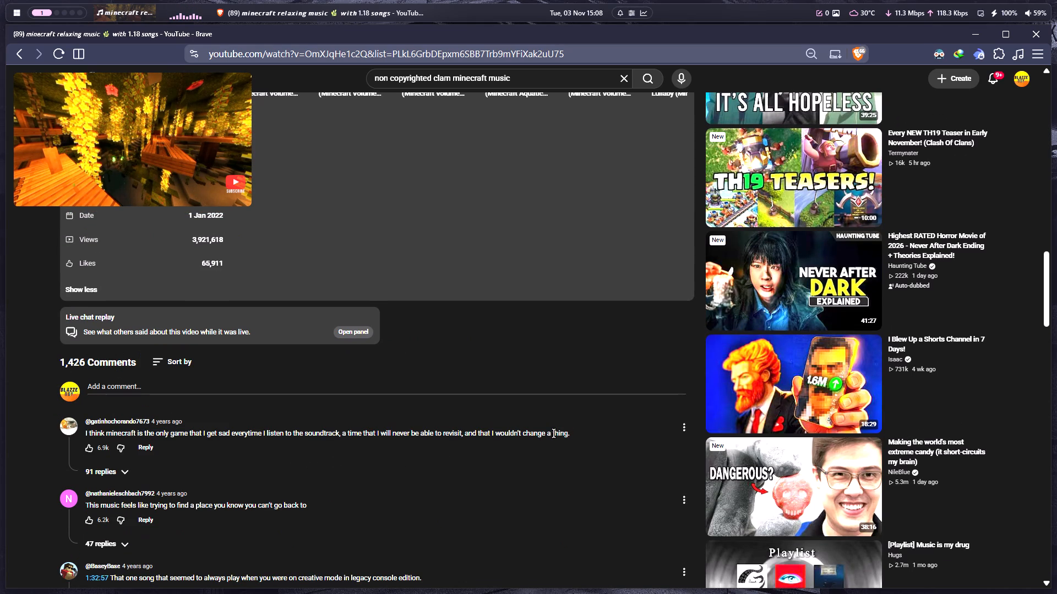
scroll(554, 433, up, 4)
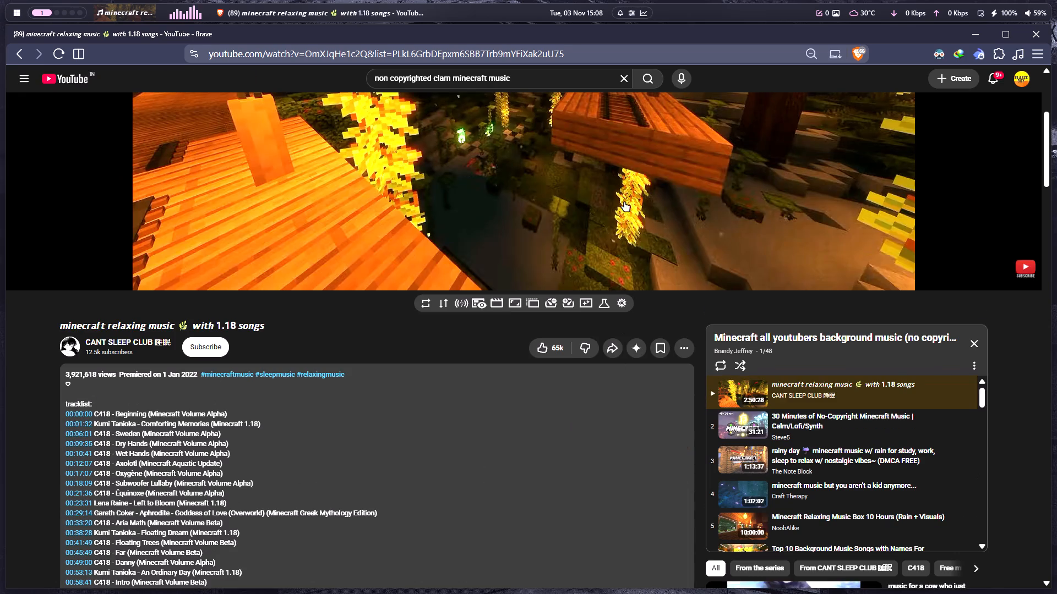
Pause the Minecraft relaxing music video, lower its player volume slightly and resume playback.
click(622, 197)
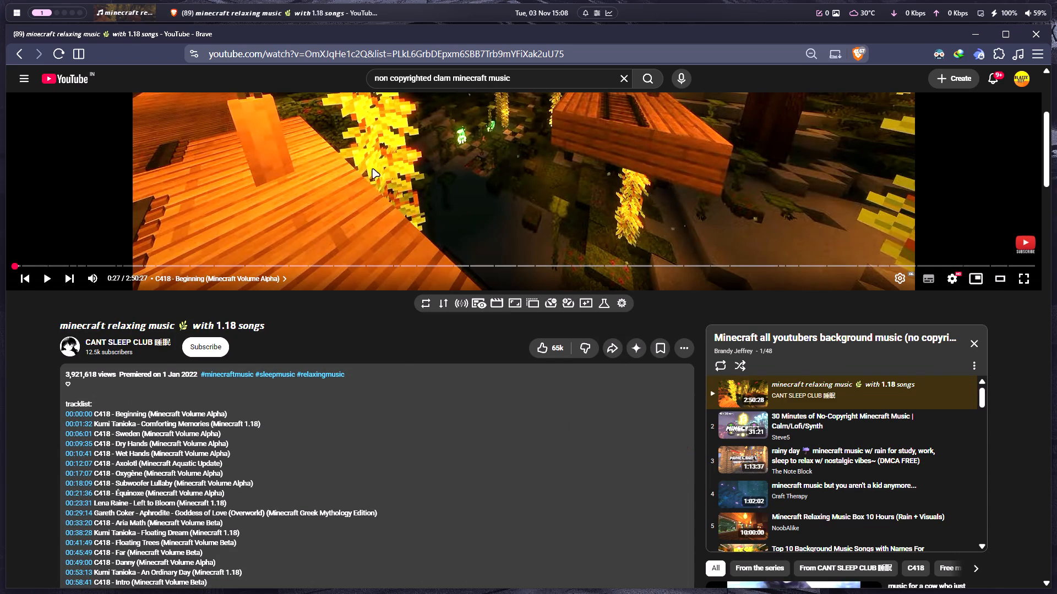
scroll(368, 168, up, 2)
key(alt+3)
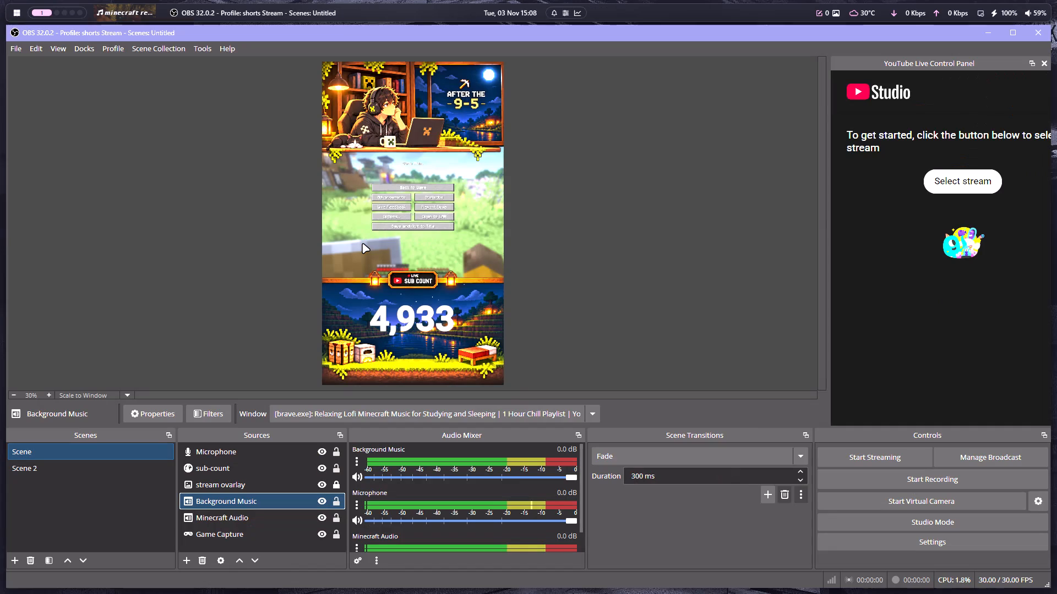
key(alt+1)
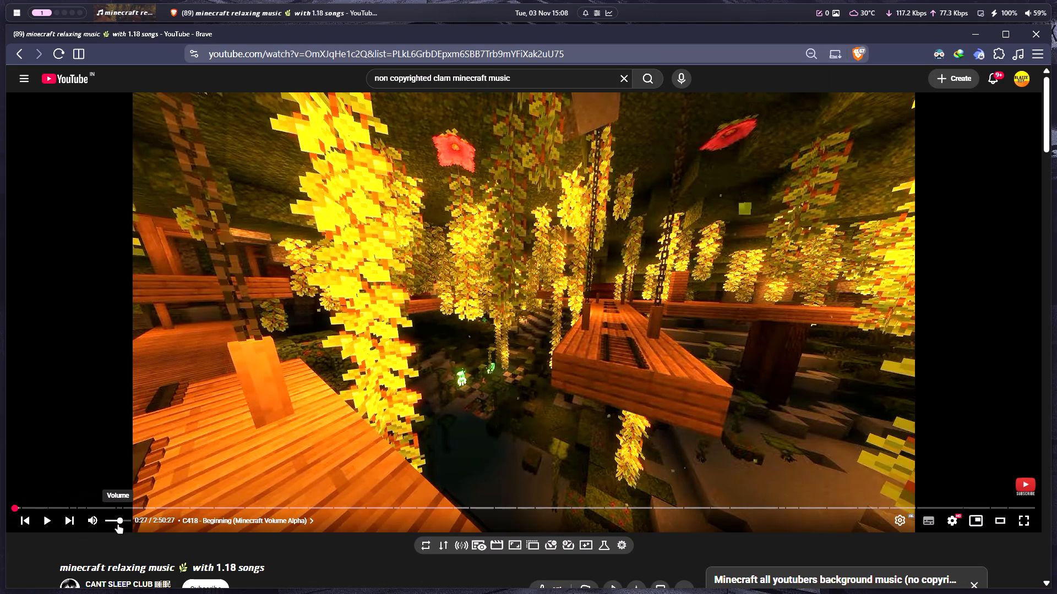
drag(120, 522, 112, 522)
click(216, 372)
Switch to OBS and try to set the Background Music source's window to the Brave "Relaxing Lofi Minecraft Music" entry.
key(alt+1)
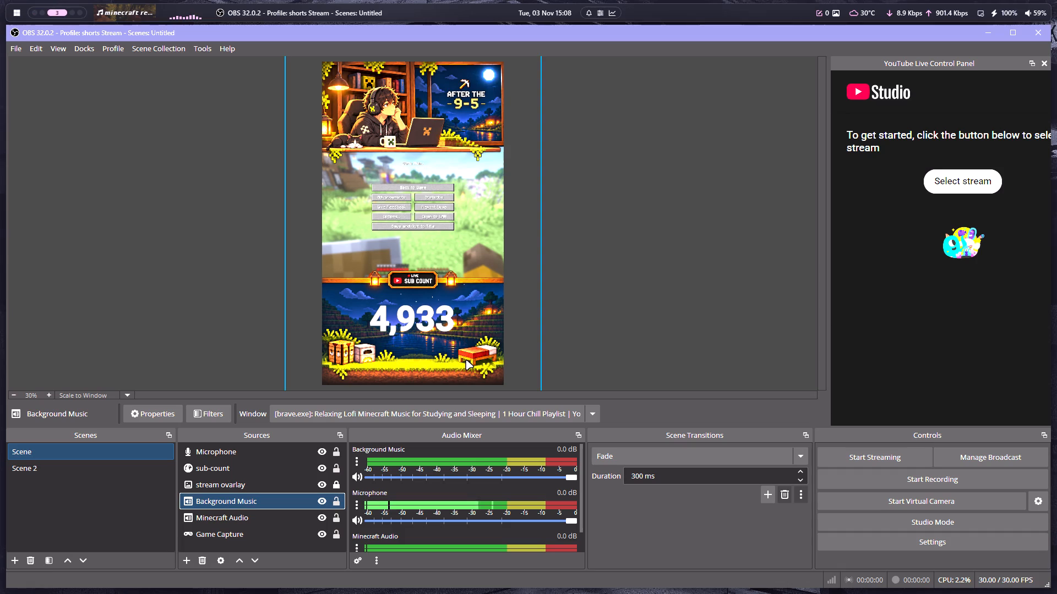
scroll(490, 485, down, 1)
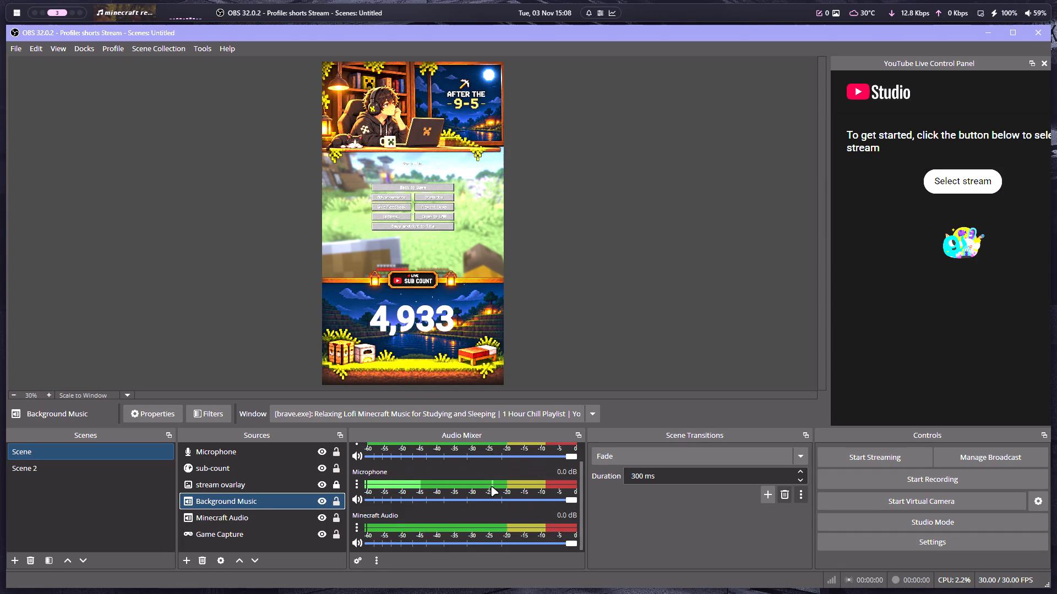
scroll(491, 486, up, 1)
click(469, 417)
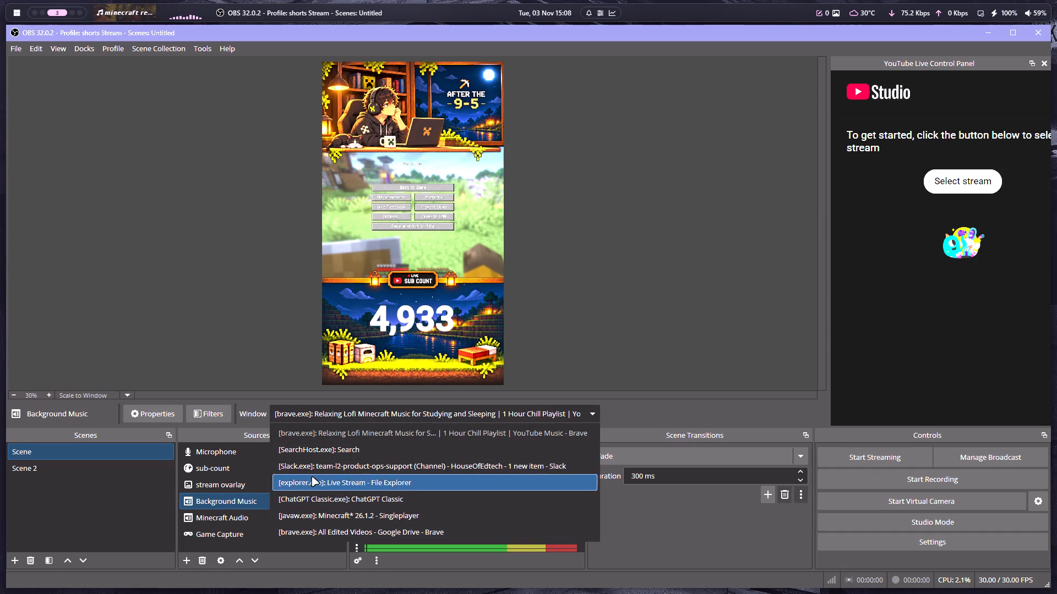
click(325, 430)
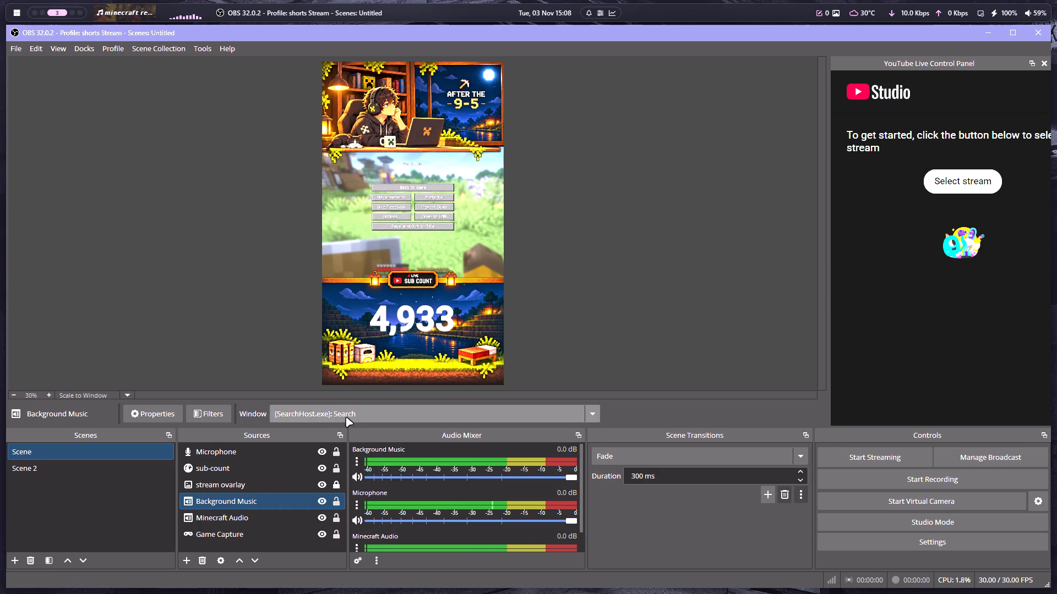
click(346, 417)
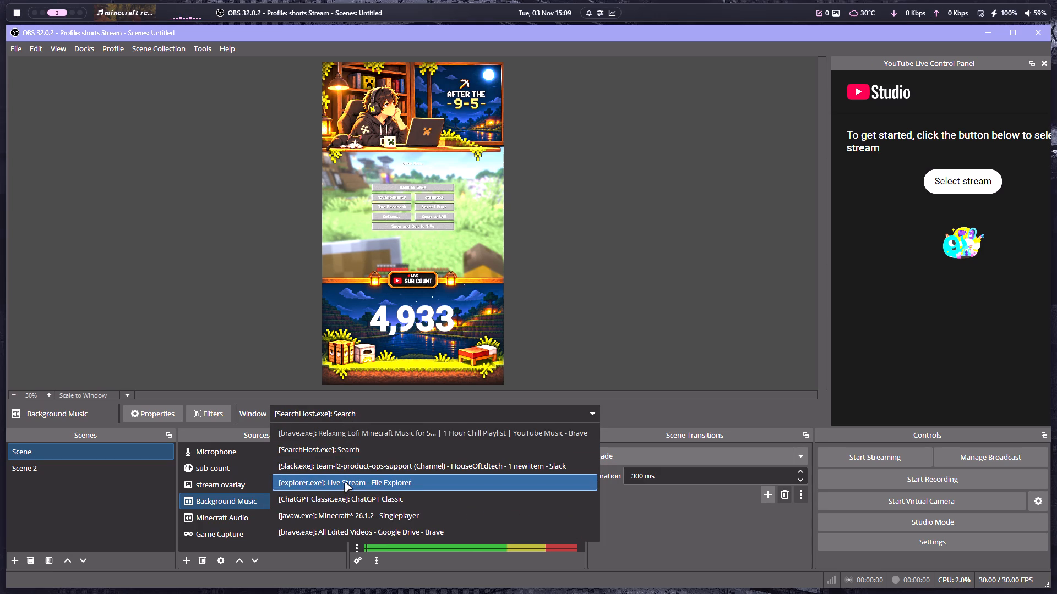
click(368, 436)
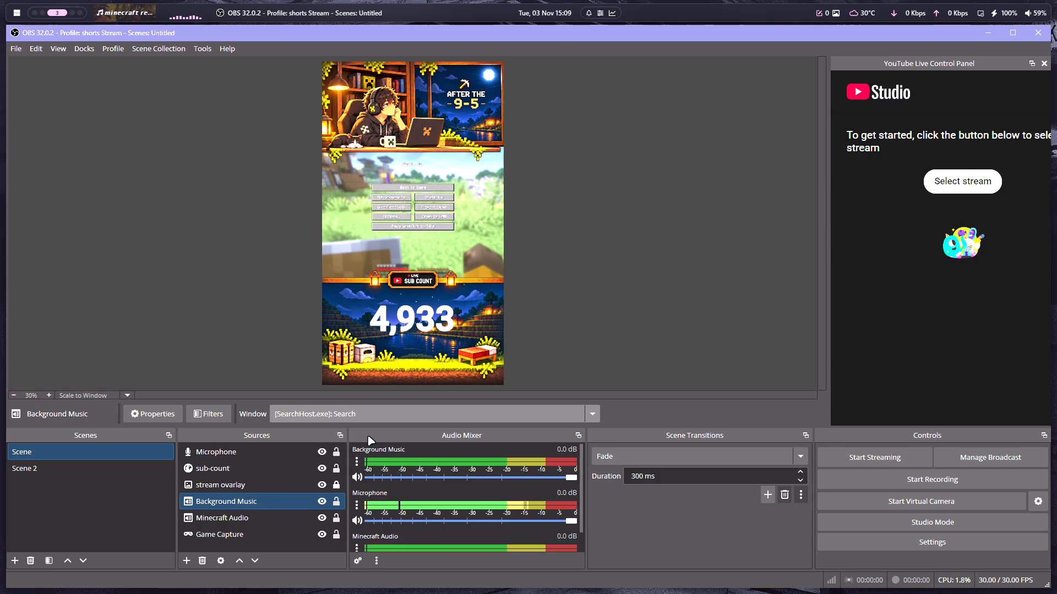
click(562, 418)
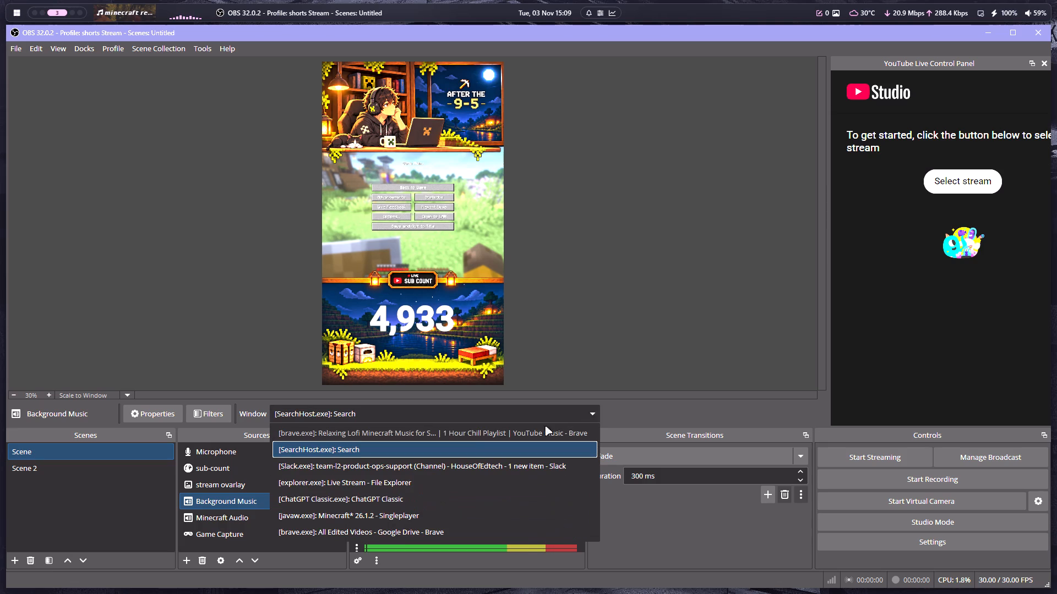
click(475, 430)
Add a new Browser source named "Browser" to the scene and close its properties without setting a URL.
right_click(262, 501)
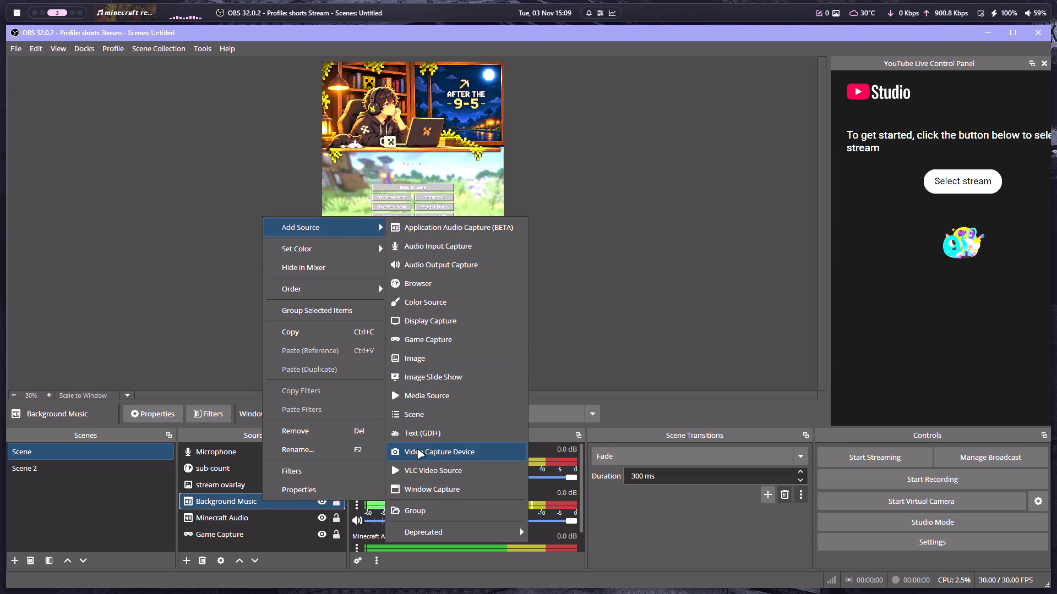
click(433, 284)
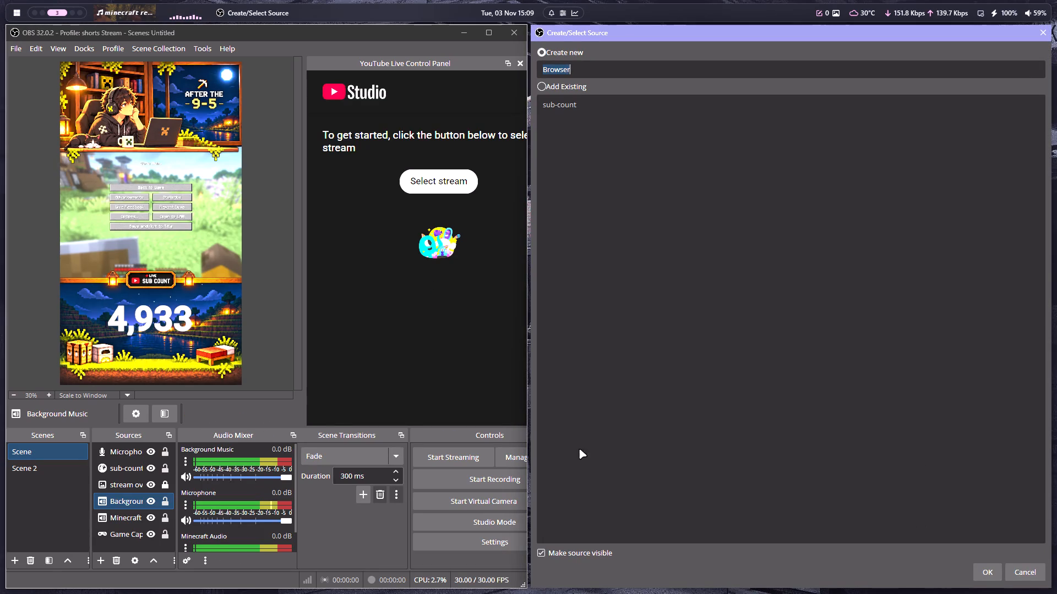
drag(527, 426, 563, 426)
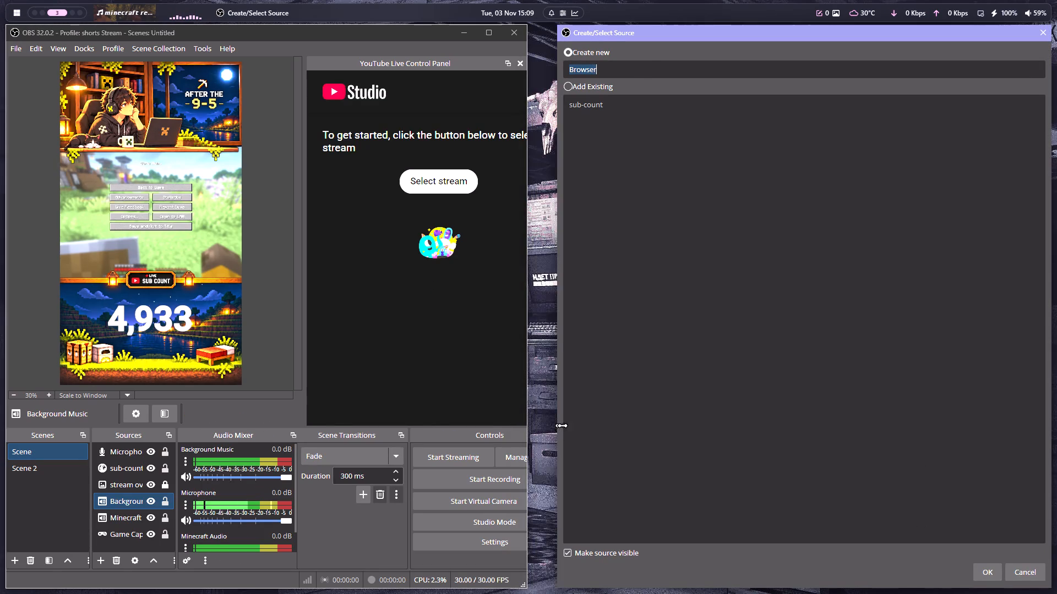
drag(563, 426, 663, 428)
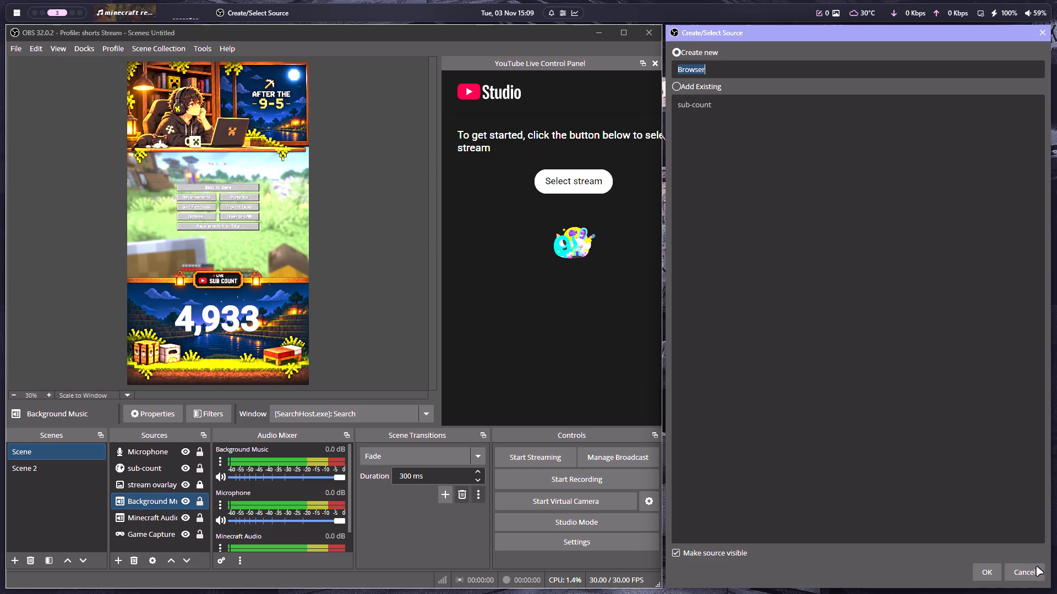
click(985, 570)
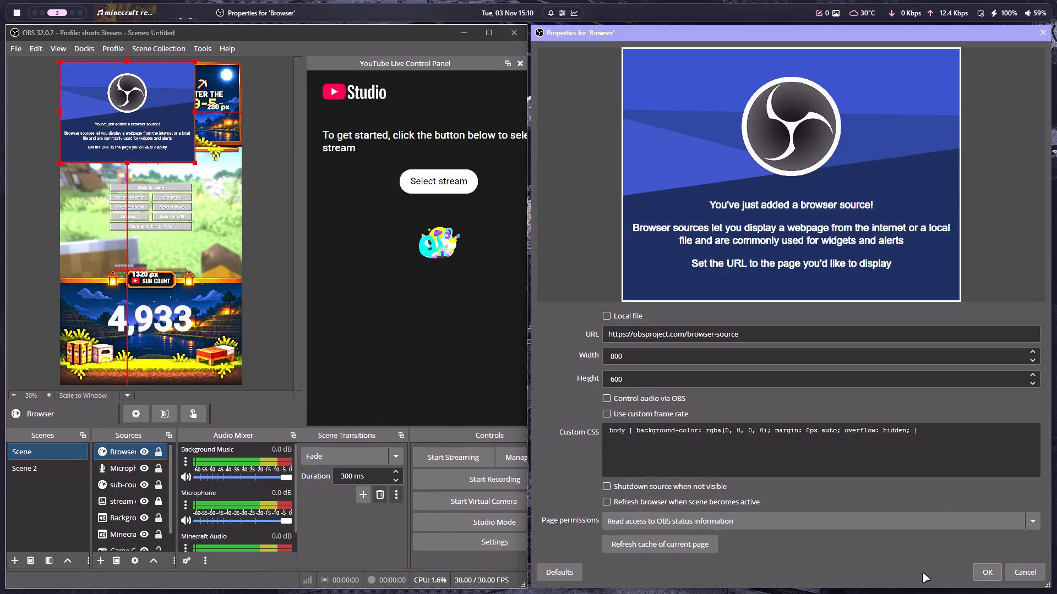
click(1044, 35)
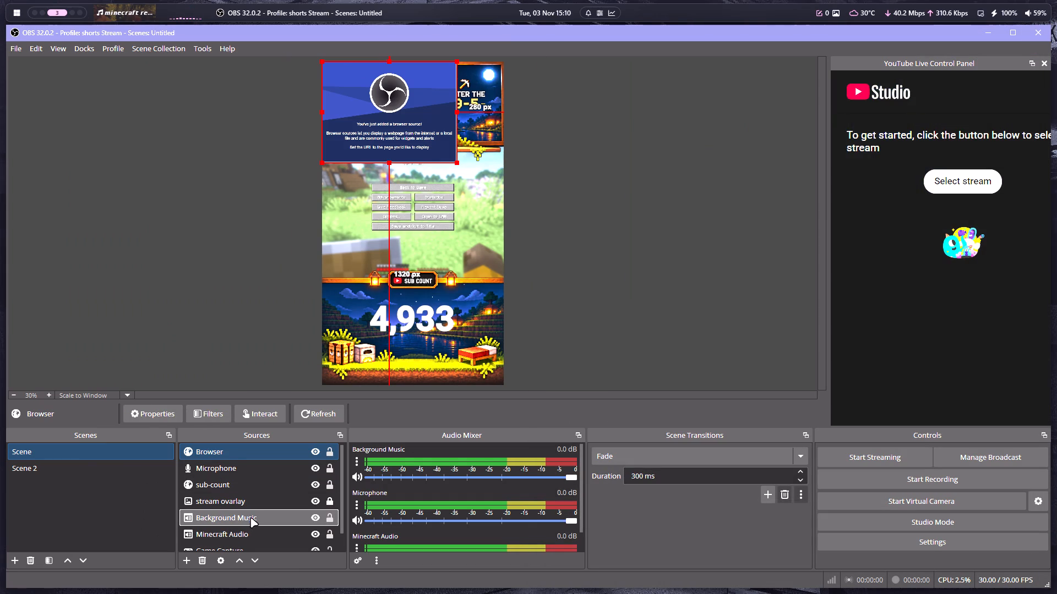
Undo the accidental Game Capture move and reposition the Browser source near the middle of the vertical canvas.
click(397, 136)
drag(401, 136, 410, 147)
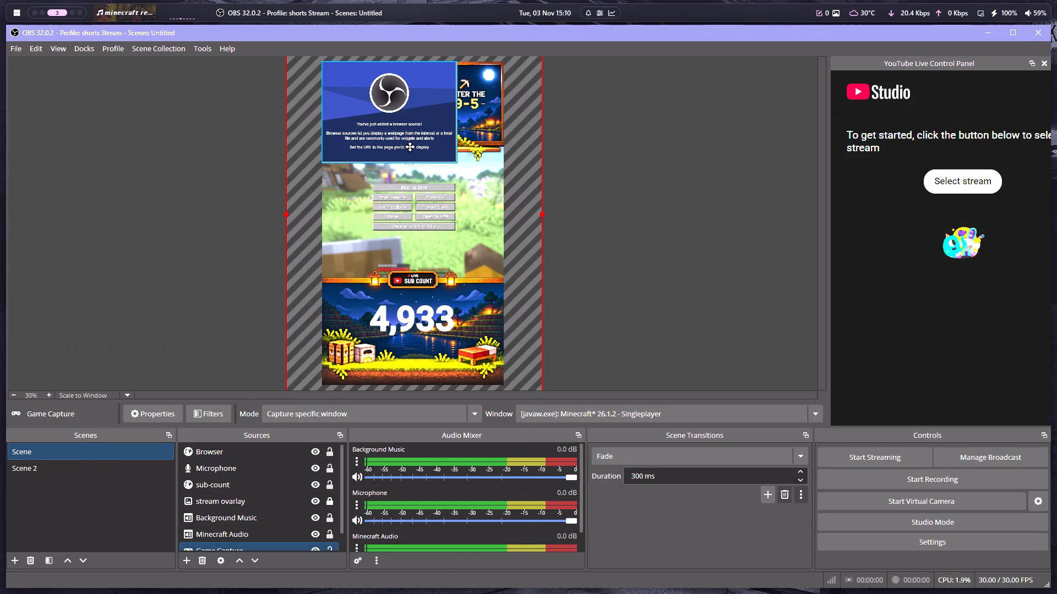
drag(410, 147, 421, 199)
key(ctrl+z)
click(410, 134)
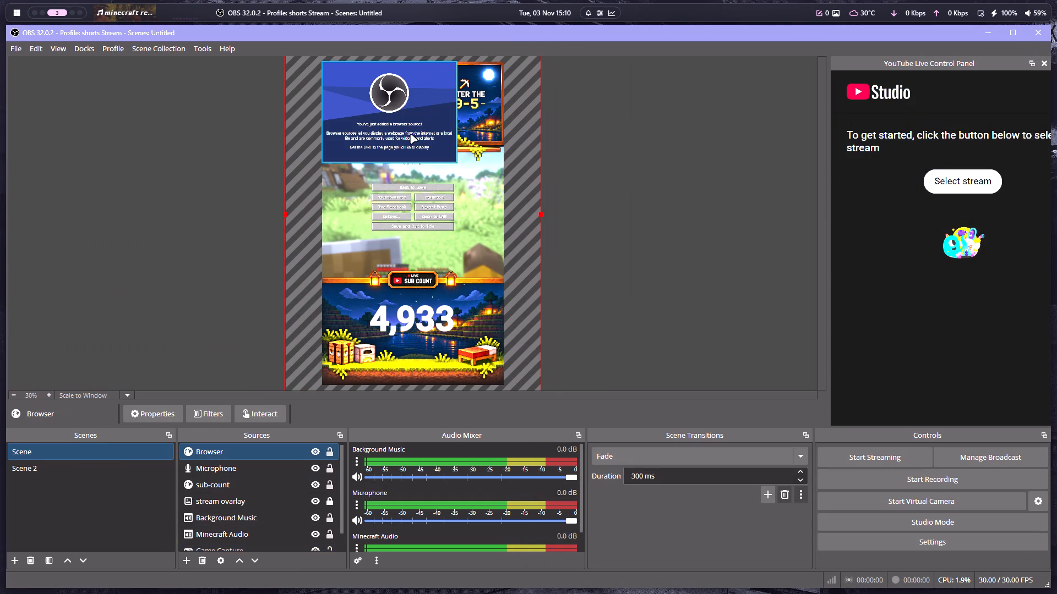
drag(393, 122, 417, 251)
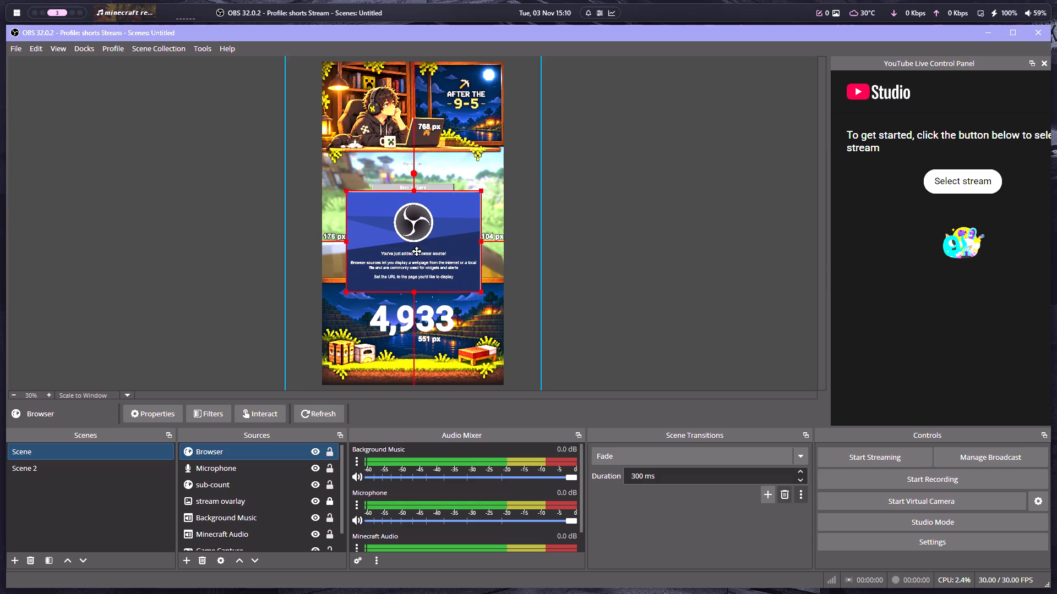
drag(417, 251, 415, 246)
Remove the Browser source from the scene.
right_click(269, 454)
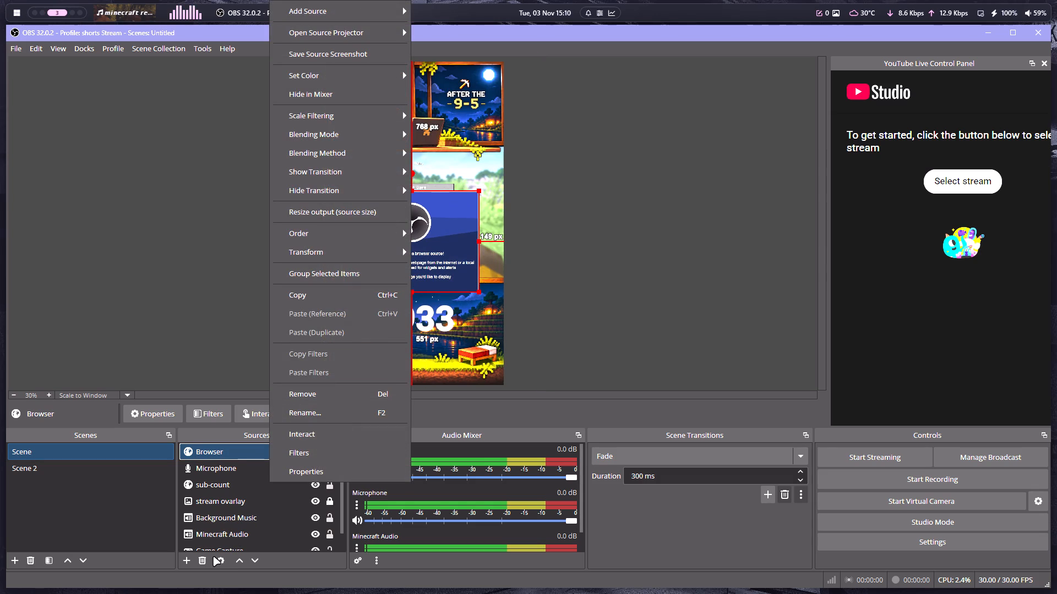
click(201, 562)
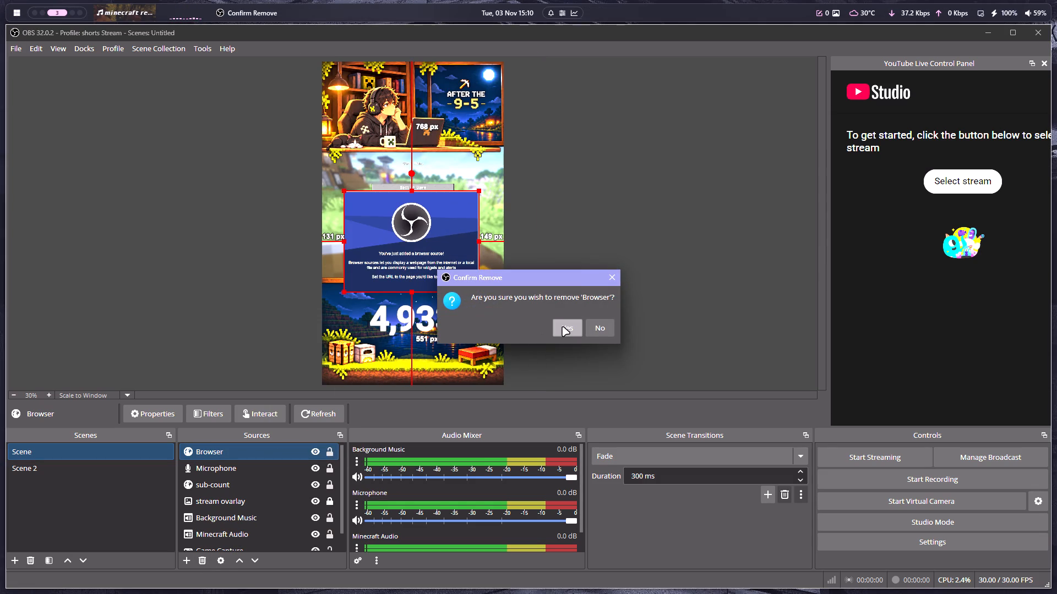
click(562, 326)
Examine the scene's sources one by one from Minecraft Audio up to Microphone, and look over the audio mixer channels.
scroll(265, 492, down, 5)
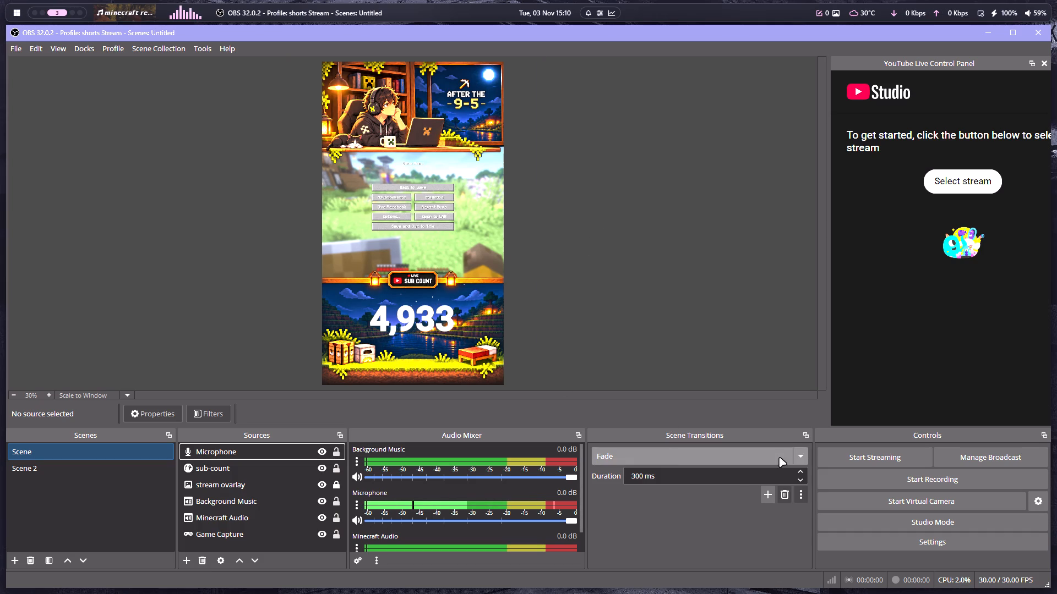
click(230, 526)
click(230, 523)
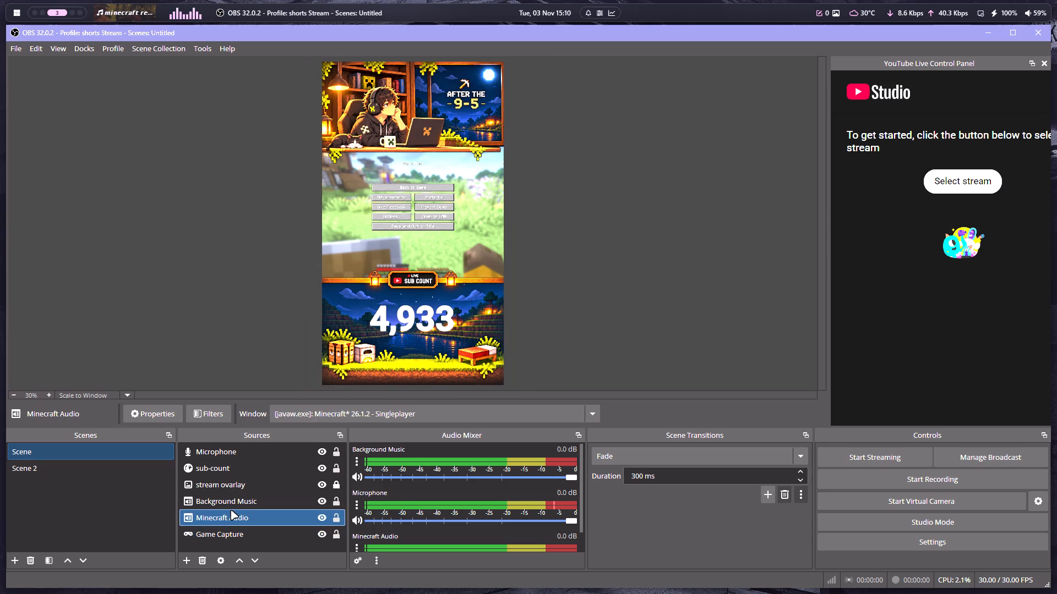
click(231, 510)
click(236, 501)
click(238, 488)
click(238, 468)
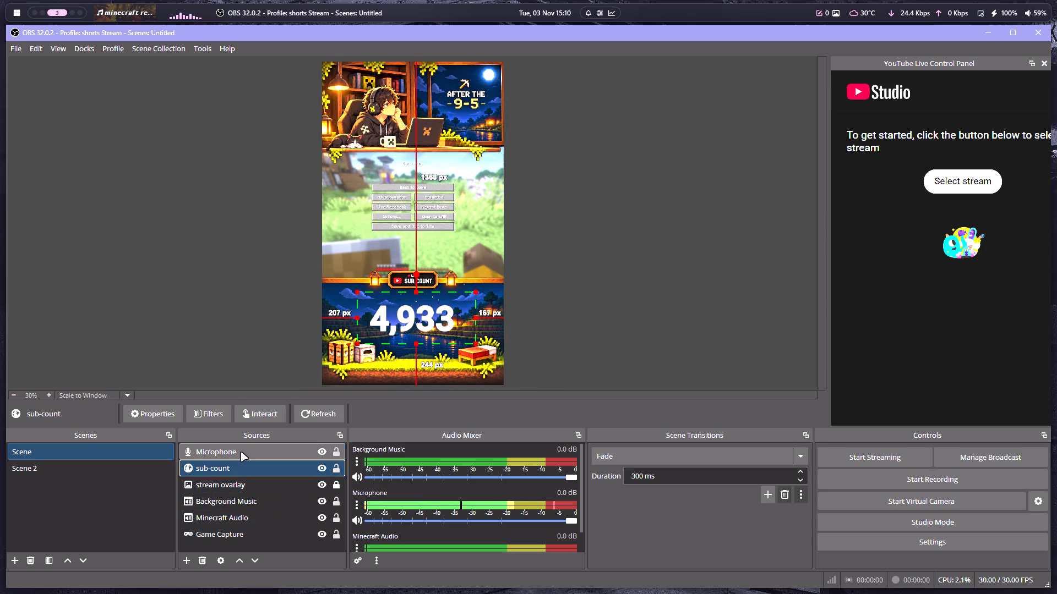
click(241, 452)
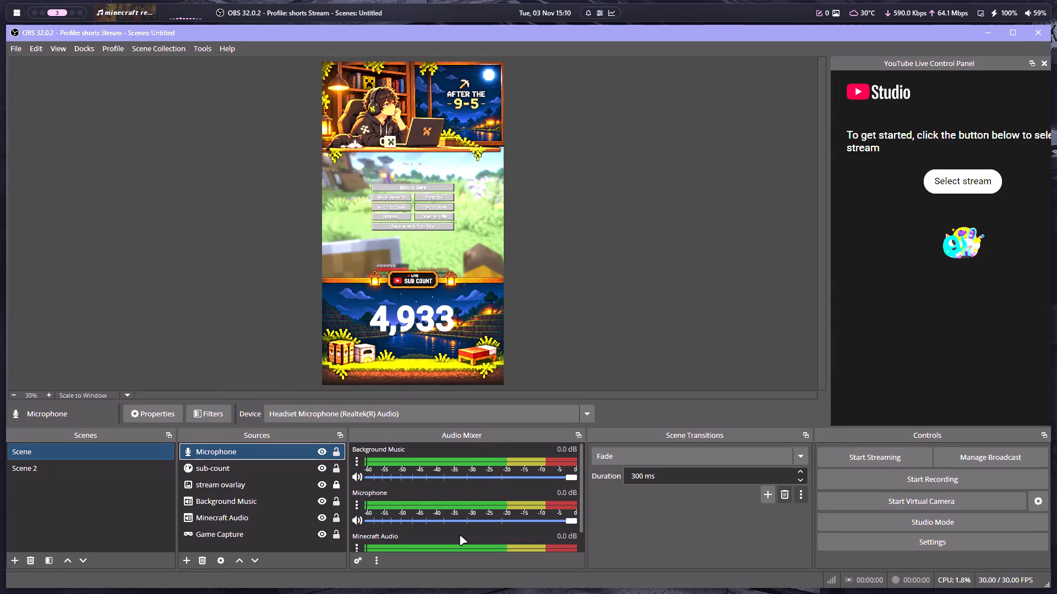
scroll(460, 535, down, 3)
scroll(462, 535, up, 3)
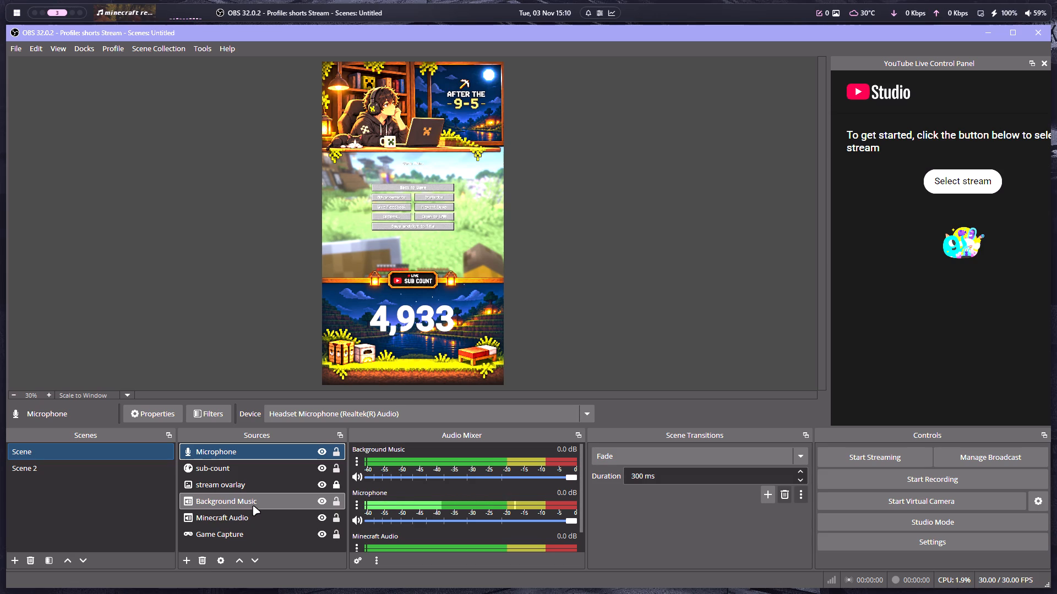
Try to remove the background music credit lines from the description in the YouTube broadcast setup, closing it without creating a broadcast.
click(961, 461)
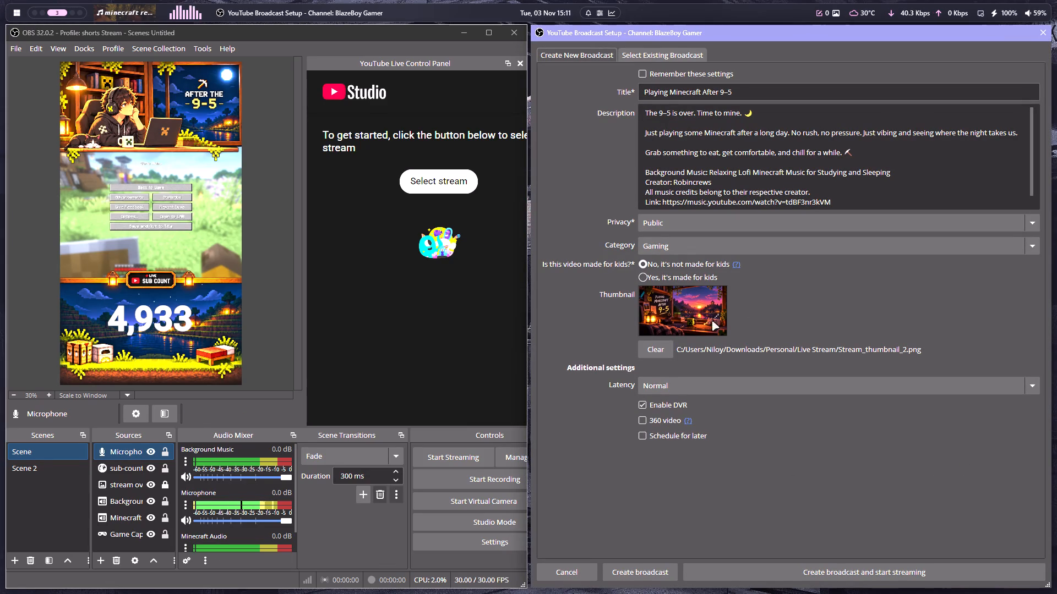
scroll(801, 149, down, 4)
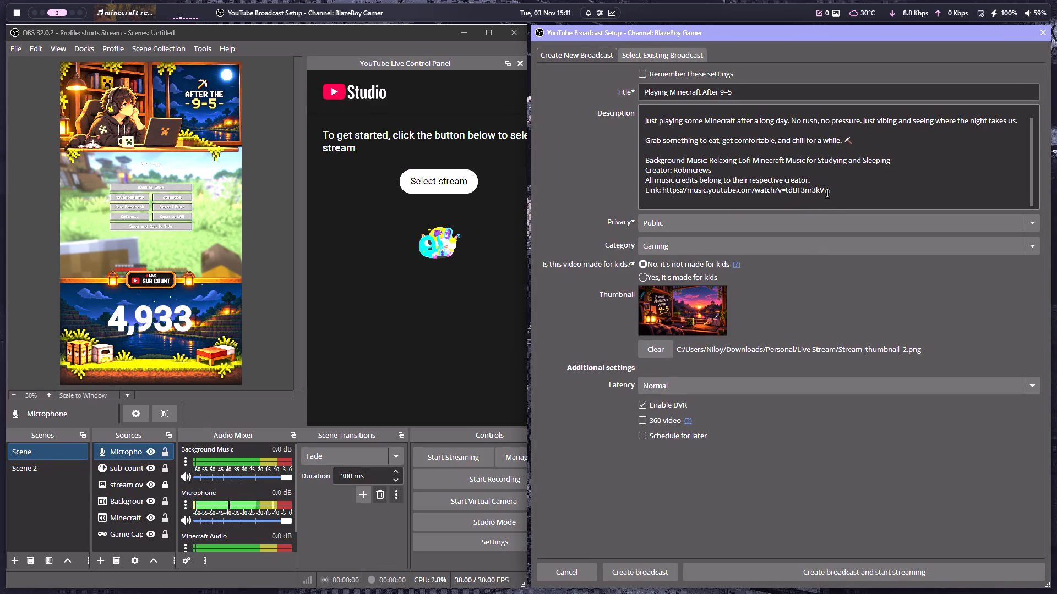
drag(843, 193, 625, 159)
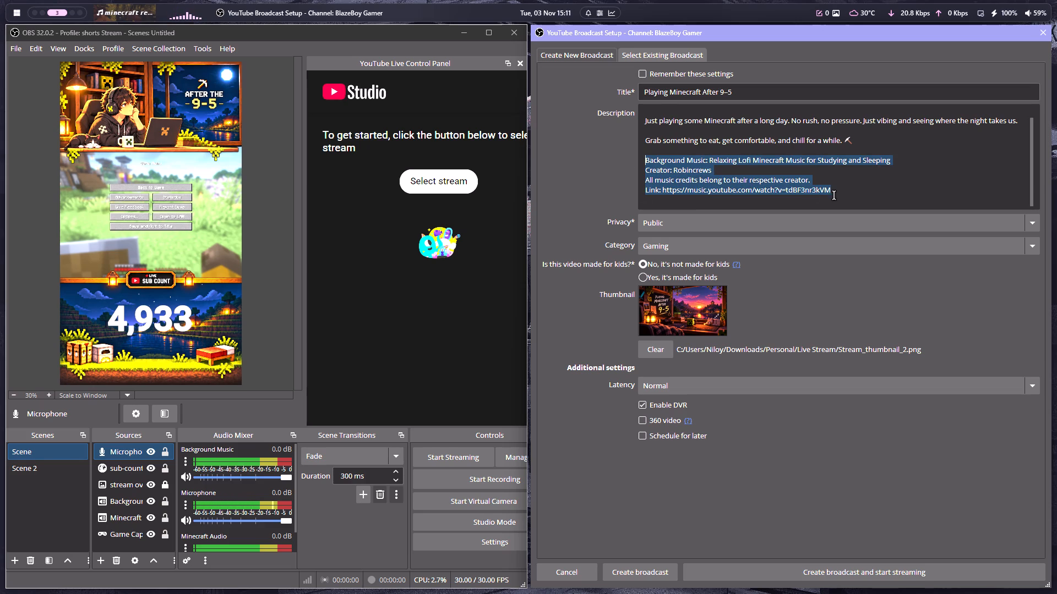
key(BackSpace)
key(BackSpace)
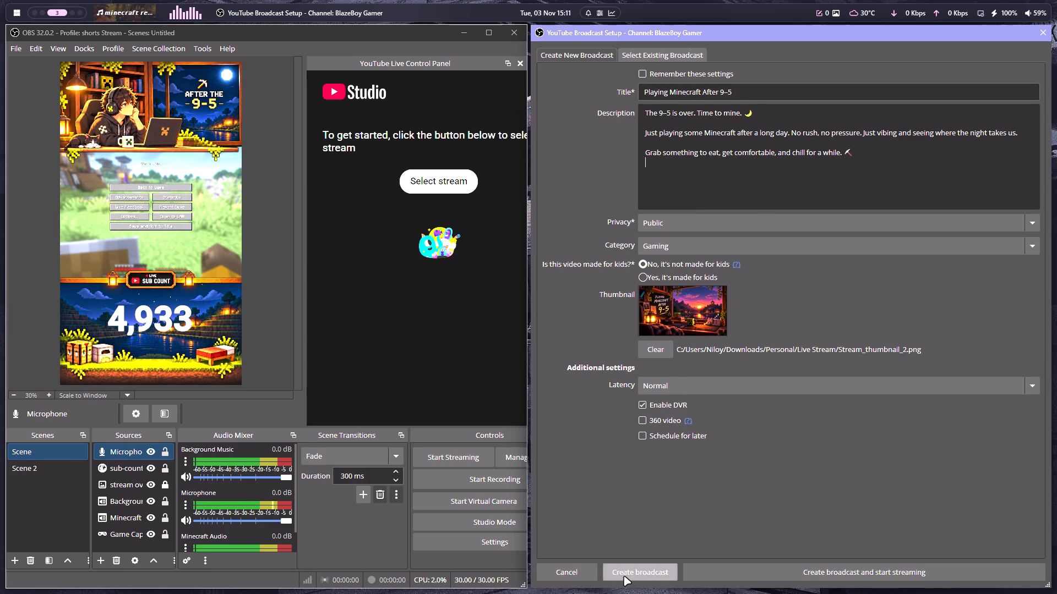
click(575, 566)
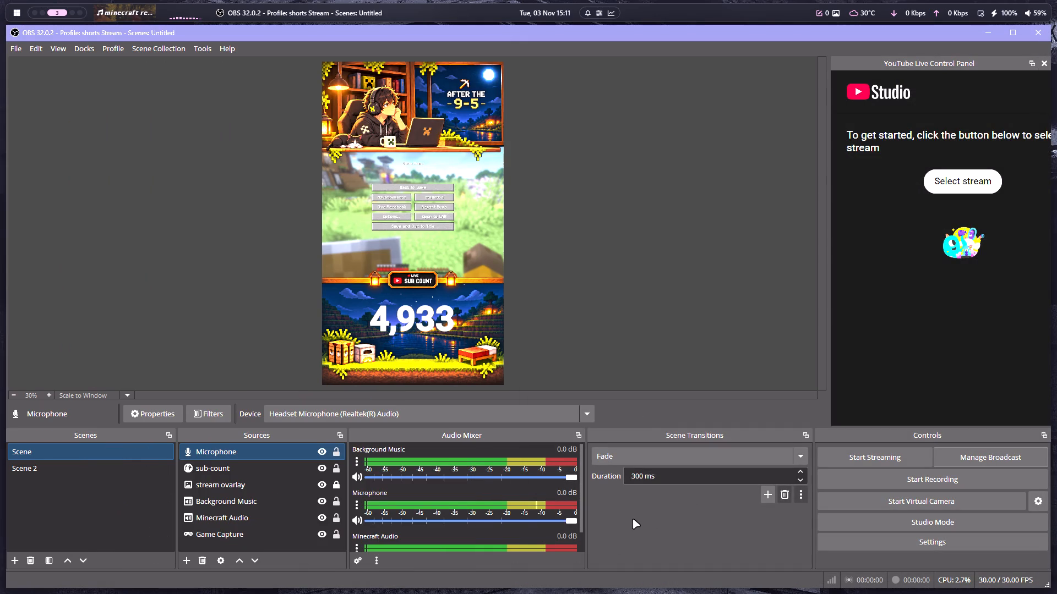
Dismiss the Internet Download Manager trial notice covering the OBS window.
scroll(481, 503, down, 3)
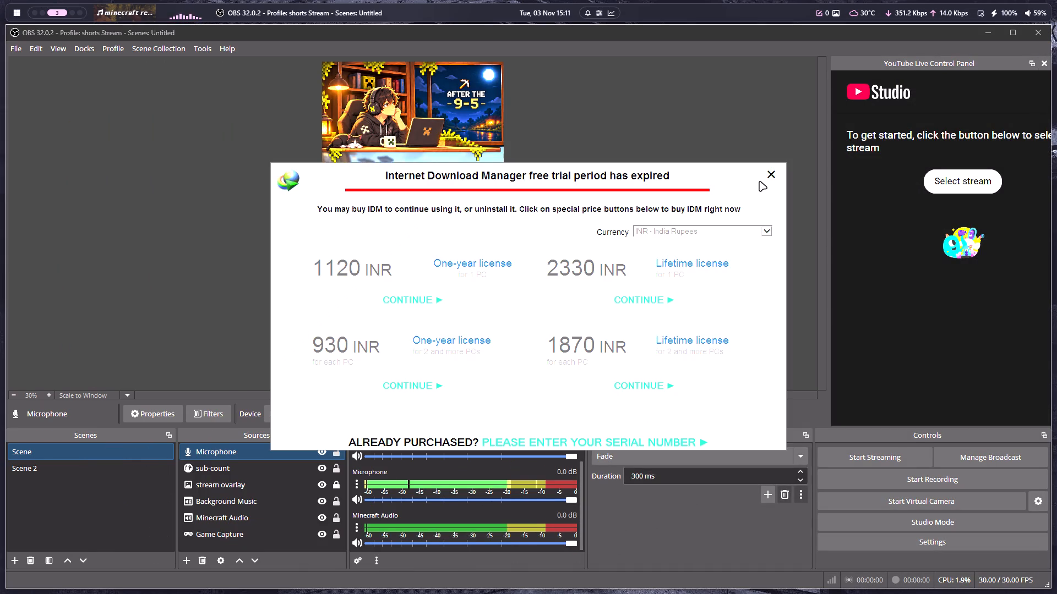
click(768, 179)
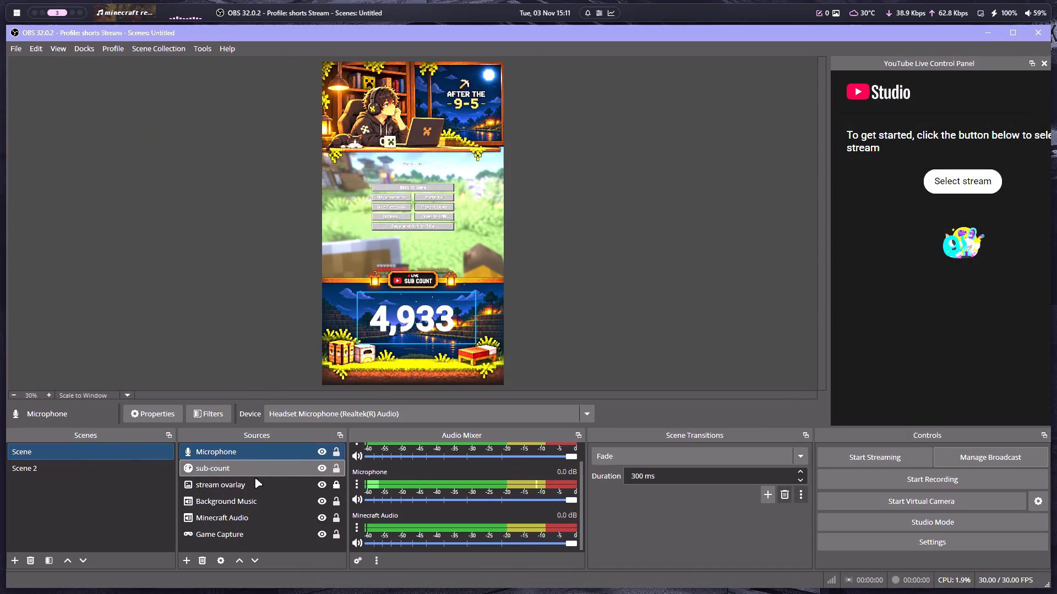
Set the Background Music source's window to the Brave "minecraft relaxing music with 1.18 songs - YouTube" window.
click(239, 502)
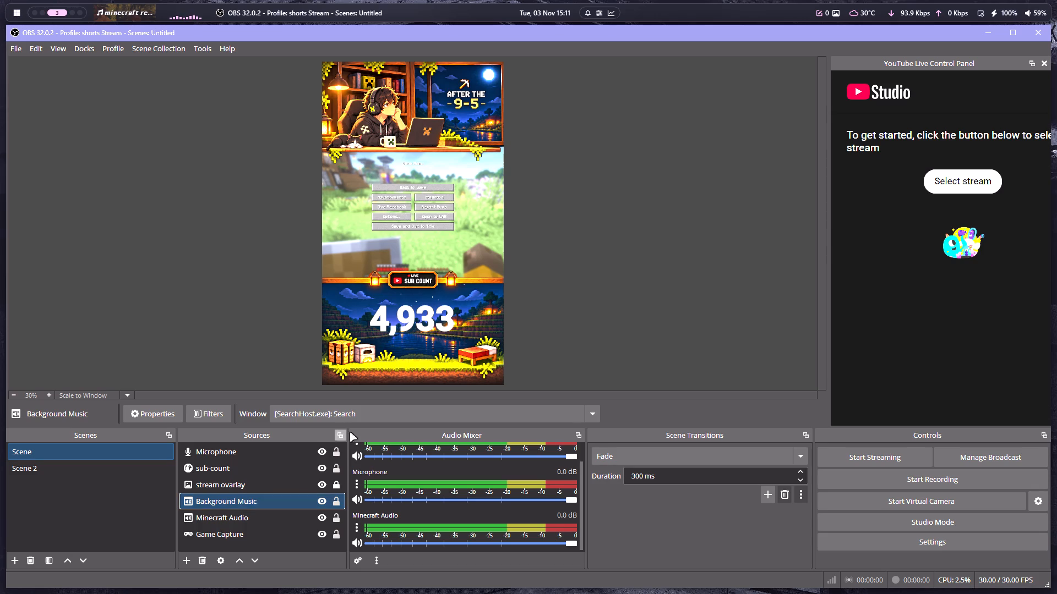
click(362, 422)
click(353, 452)
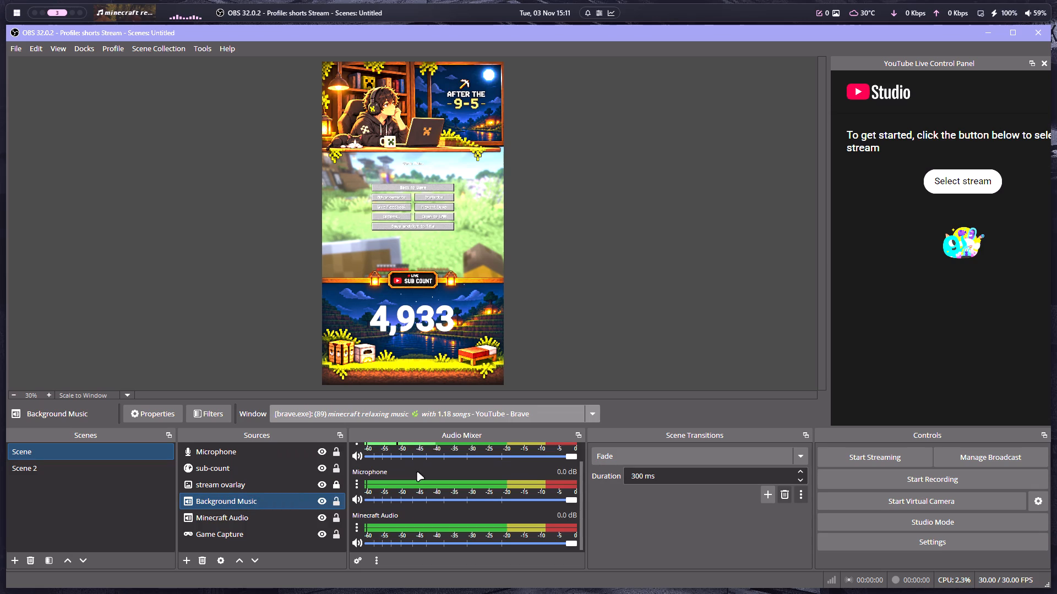
Check the audio mixer meters for the Background Music, Microphone and Minecraft Audio channels.
scroll(519, 532, up, 2)
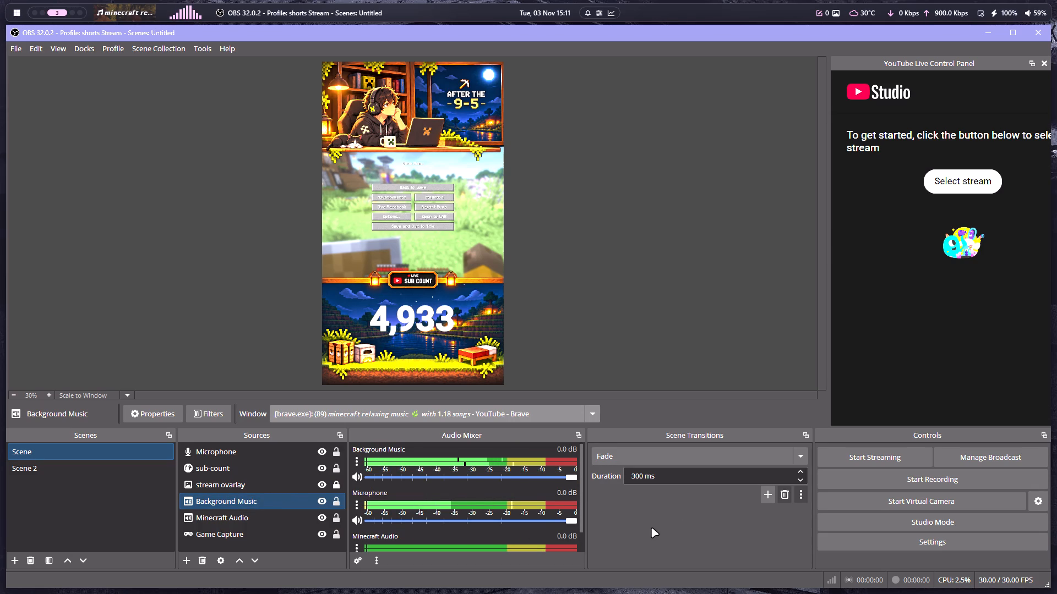
scroll(509, 486, down, 4)
scroll(505, 486, up, 3)
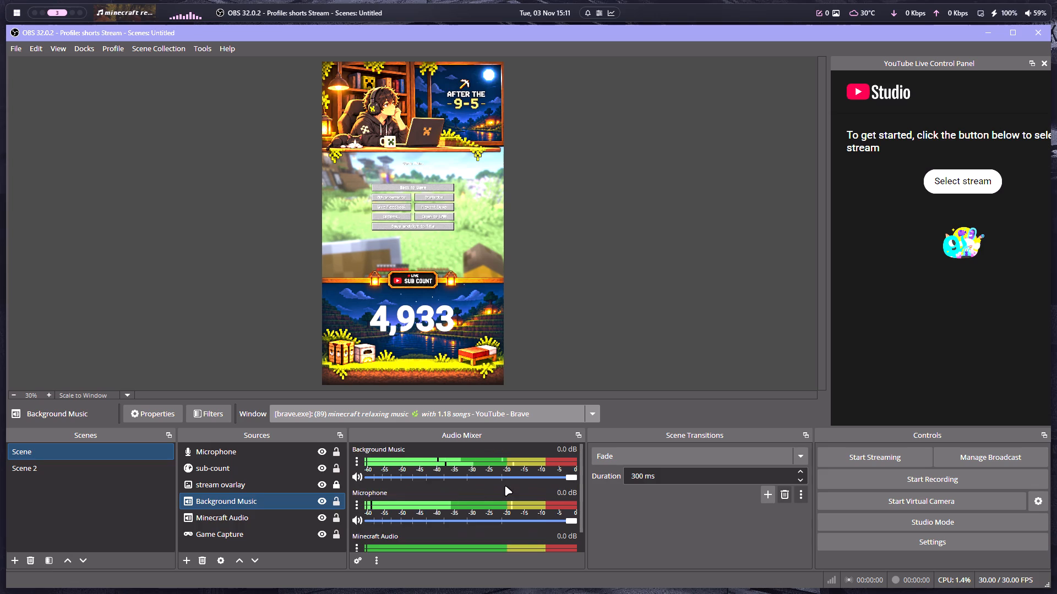
scroll(505, 486, down, 1)
scroll(505, 486, up, 3)
scroll(505, 486, down, 4)
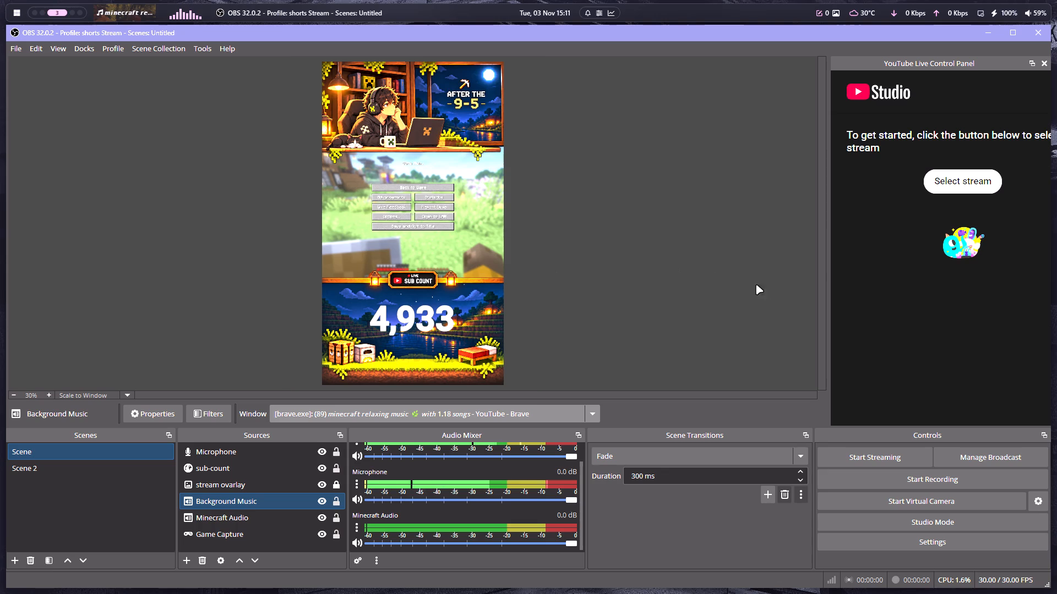
Switch to Brave and pause the "minecraft relaxing music with 1.18 songs" video.
key(alt+1)
click(535, 240)
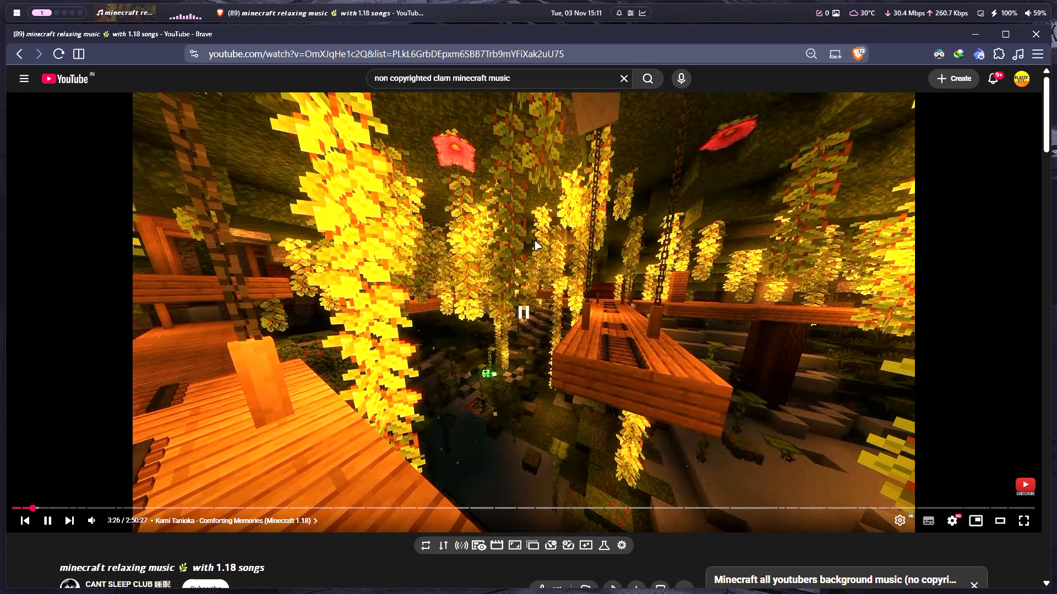
Search YouTube for "katana gaming" and look through the results for the channel.
drag(526, 76, 329, 81)
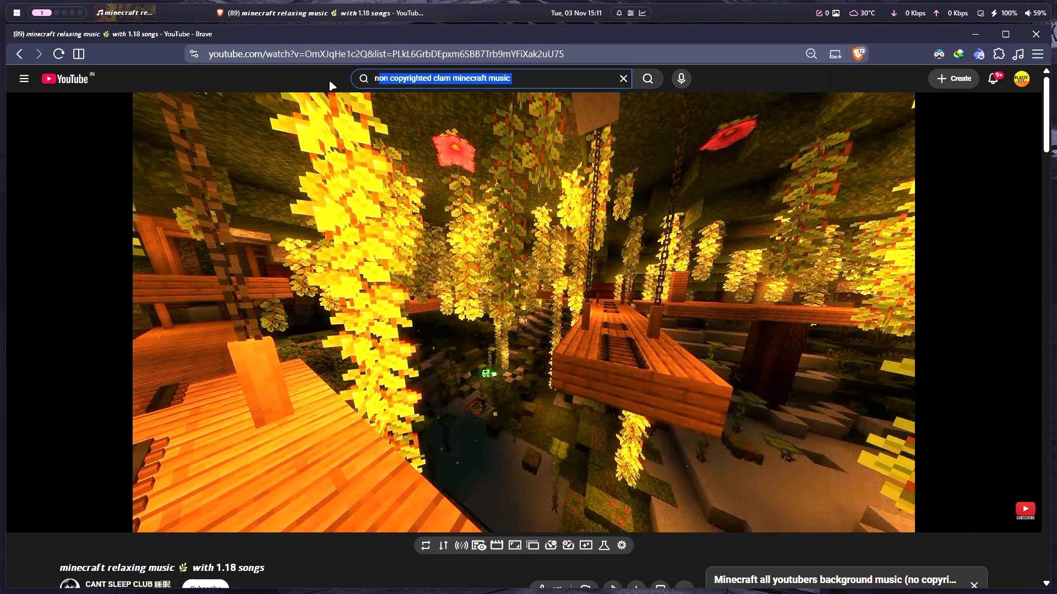
drag(329, 81, 301, 83)
key(BackSpace)
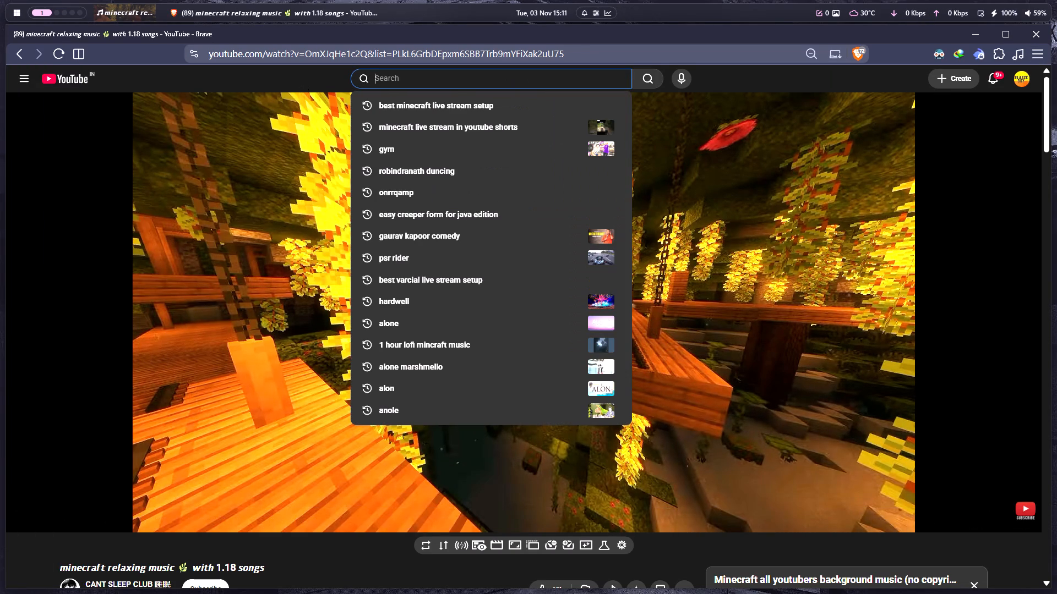
text(kana)
key(BackSpace)
key(BackSpace)
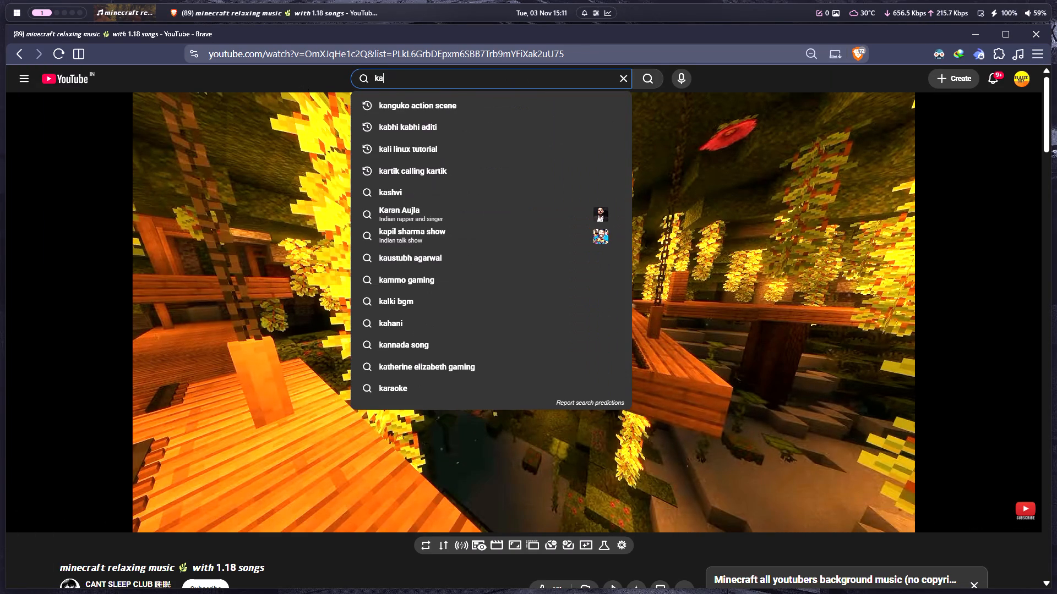
key(BackSpace)
key(BackSpace)
text(ka)
text(tana gaming)
key(space)
key(Return)
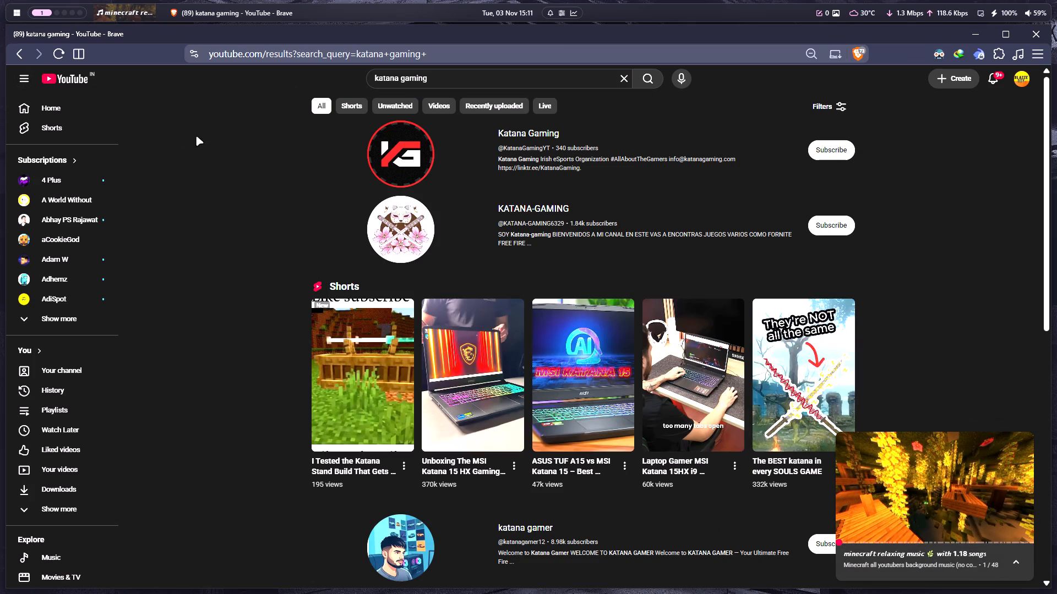
scroll(273, 339, down, 1)
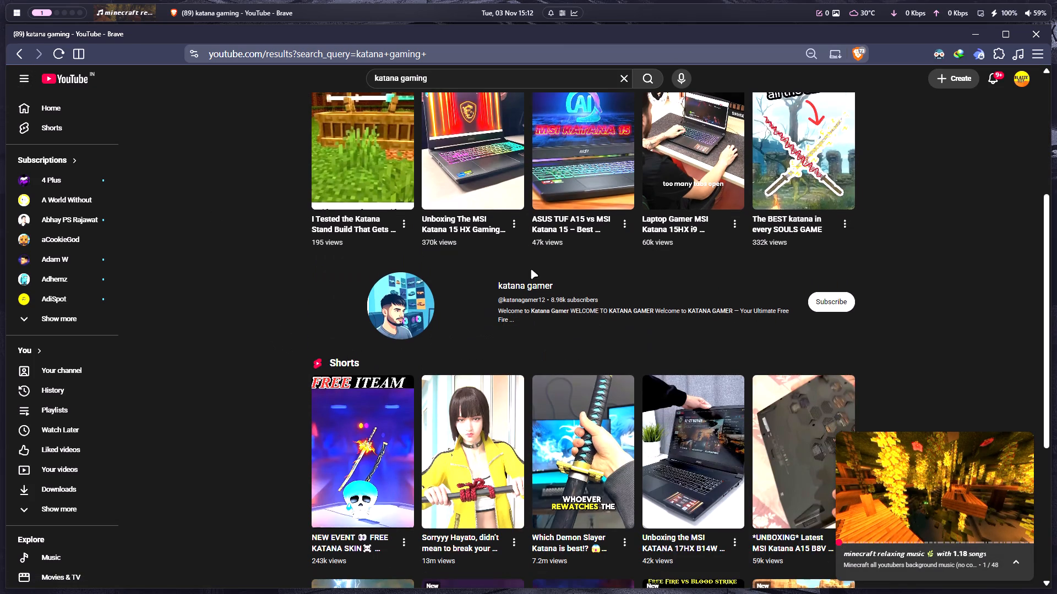
scroll(288, 379, down, 2)
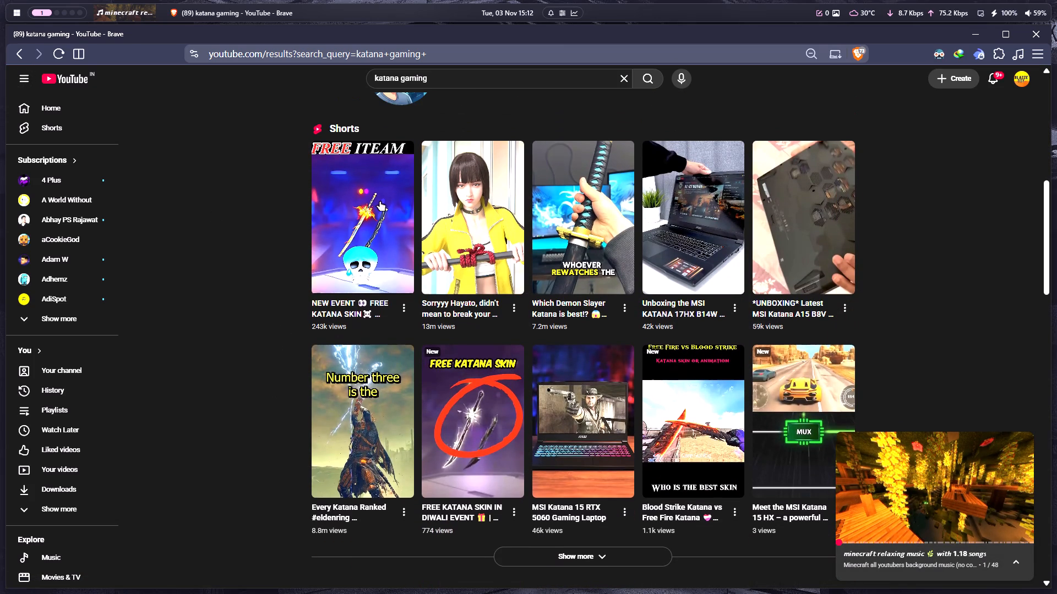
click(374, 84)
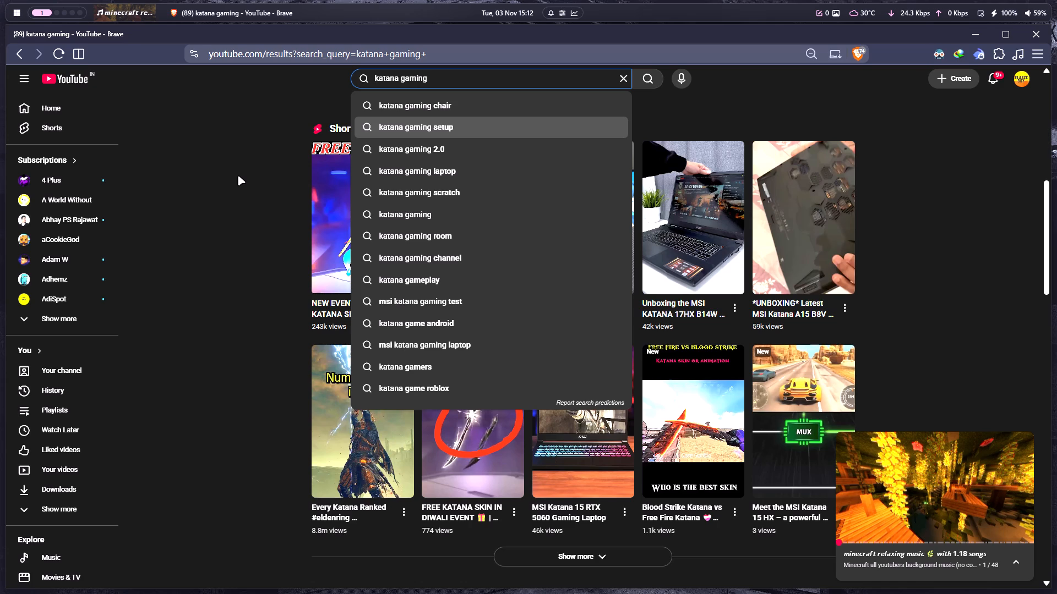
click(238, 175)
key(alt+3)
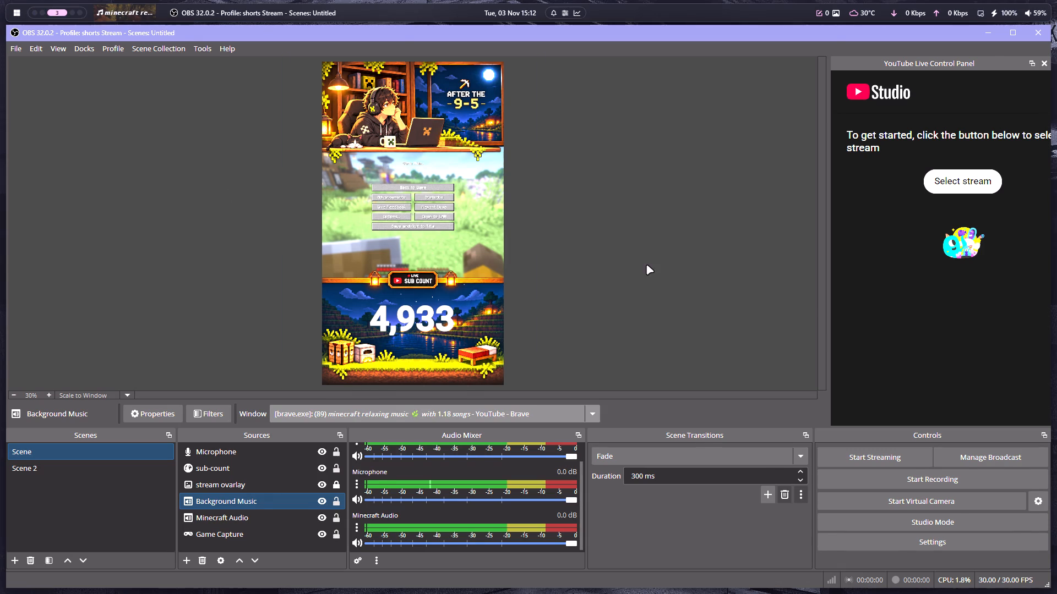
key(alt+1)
Search YouTube for "raja katana gaming" and open the Raja Katana Gaming channel.
click(378, 82)
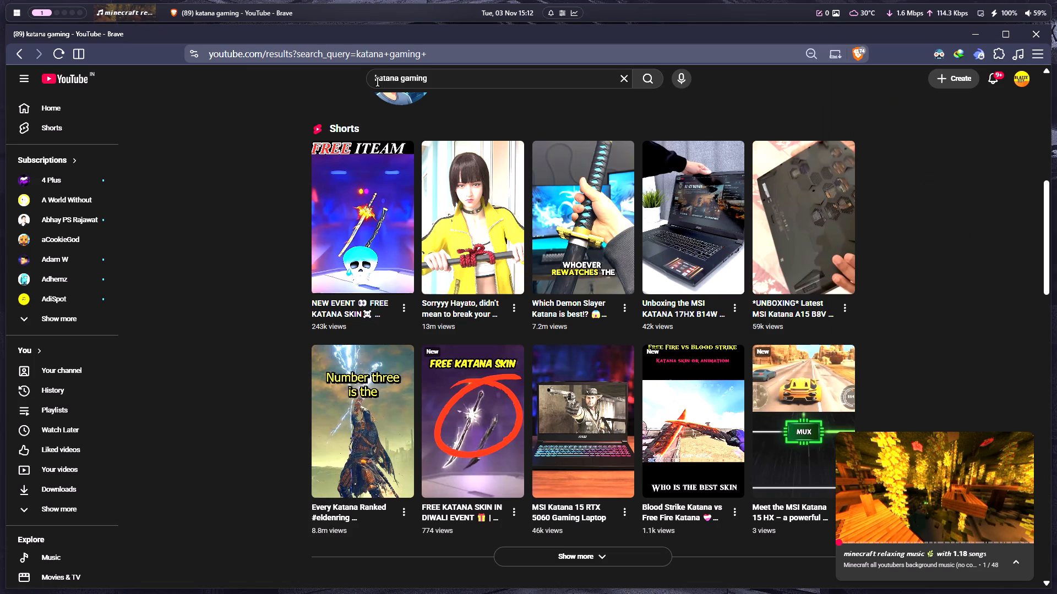
key(Left)
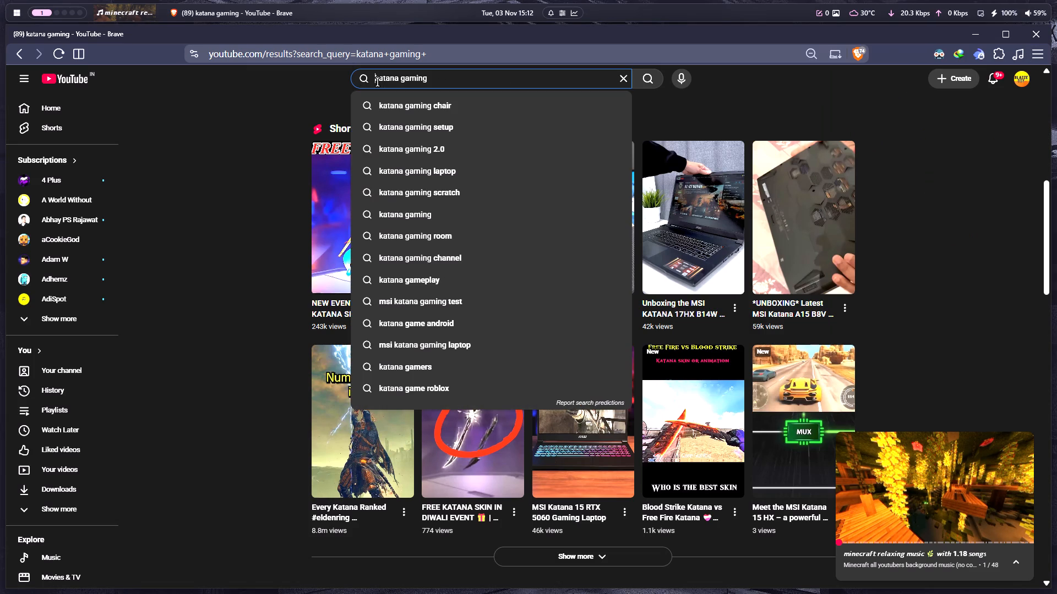
text(raja)
key(space)
key(Return)
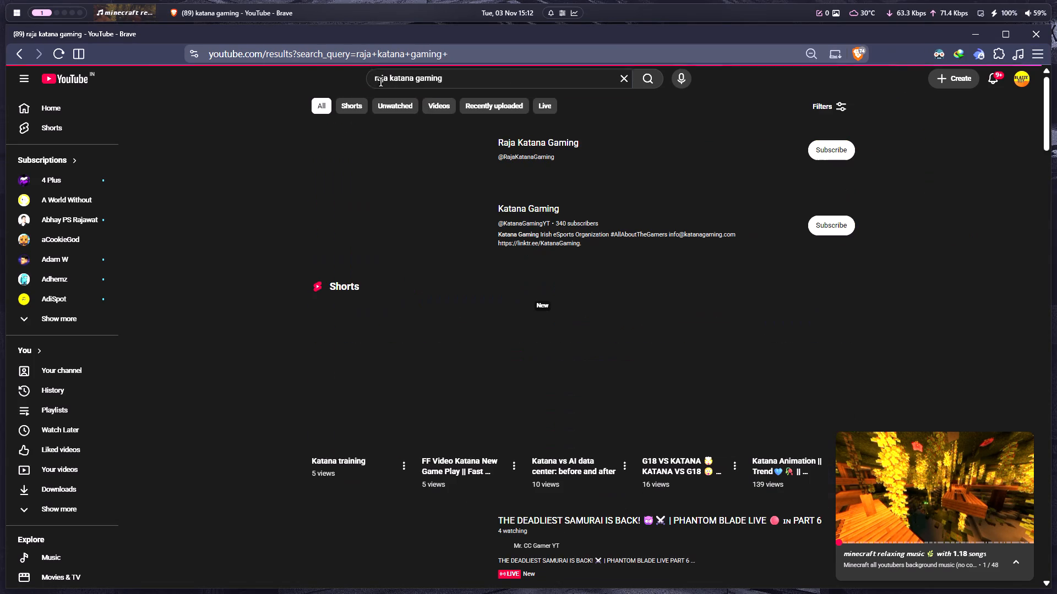
click(559, 146)
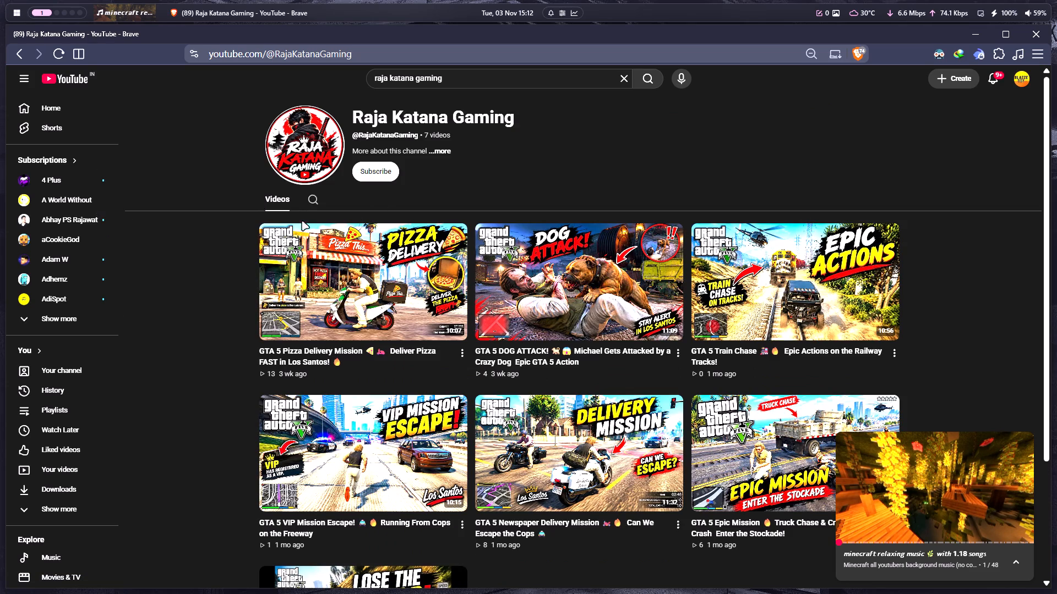
Examine the Raja Katana Gaming channel's video list and its About information.
scroll(221, 273, down, 2)
scroll(228, 273, up, 2)
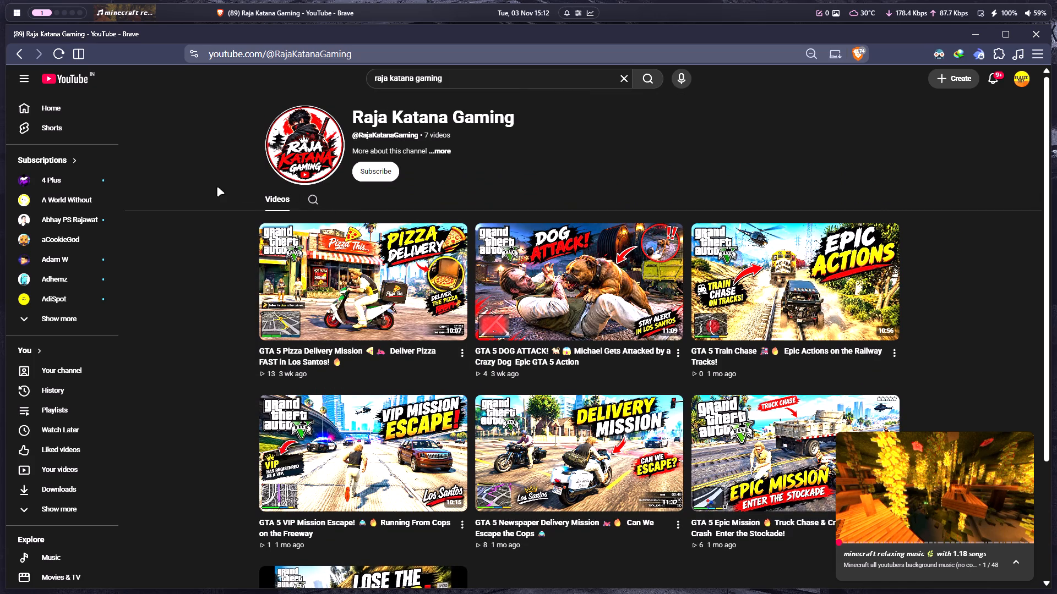
click(444, 150)
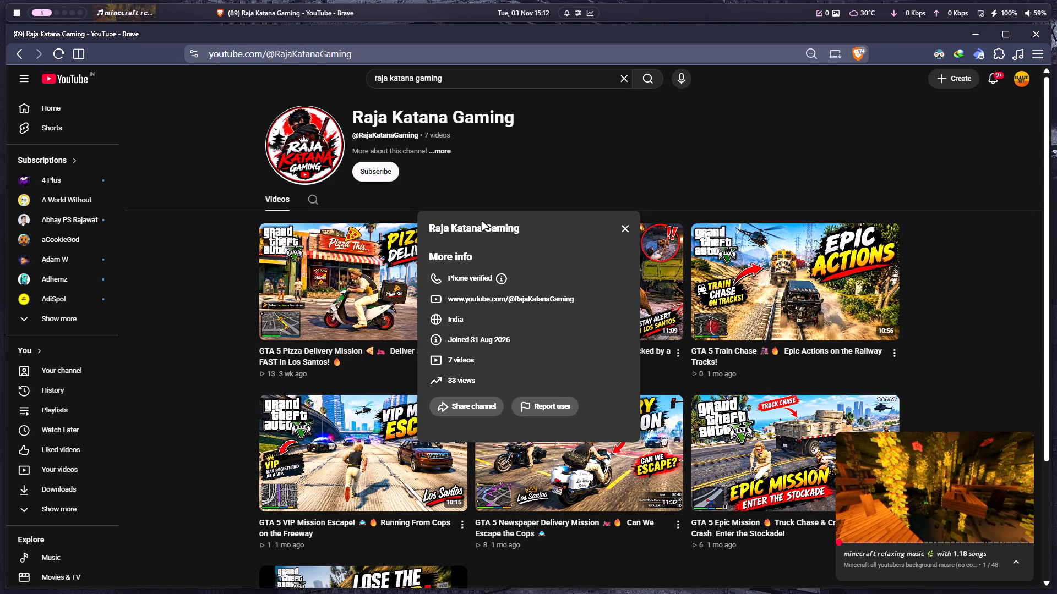
drag(424, 228, 558, 227)
click(552, 255)
click(626, 234)
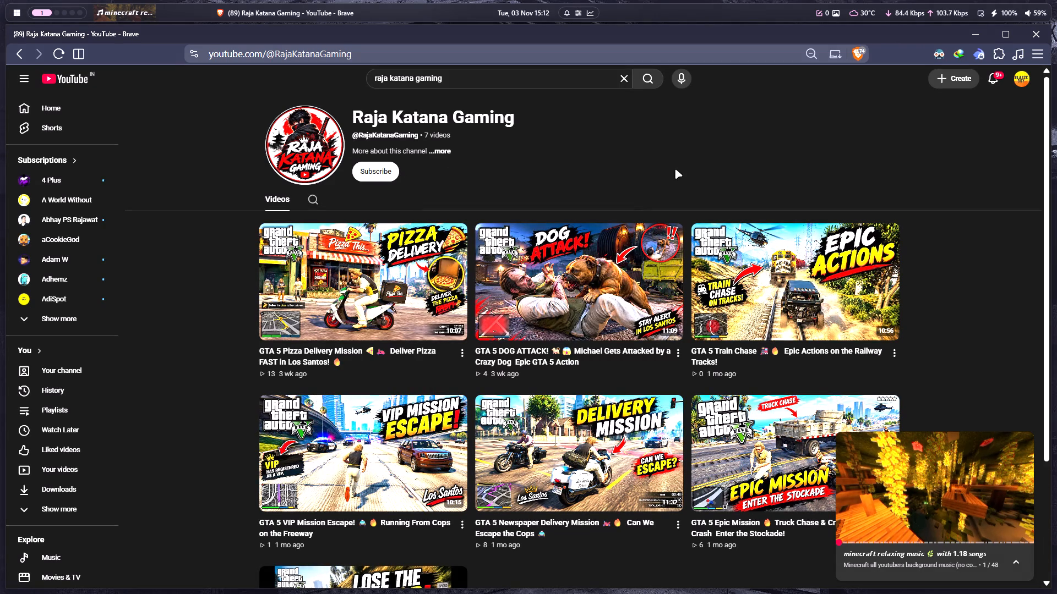
click(676, 166)
scroll(1052, 321, down, 3)
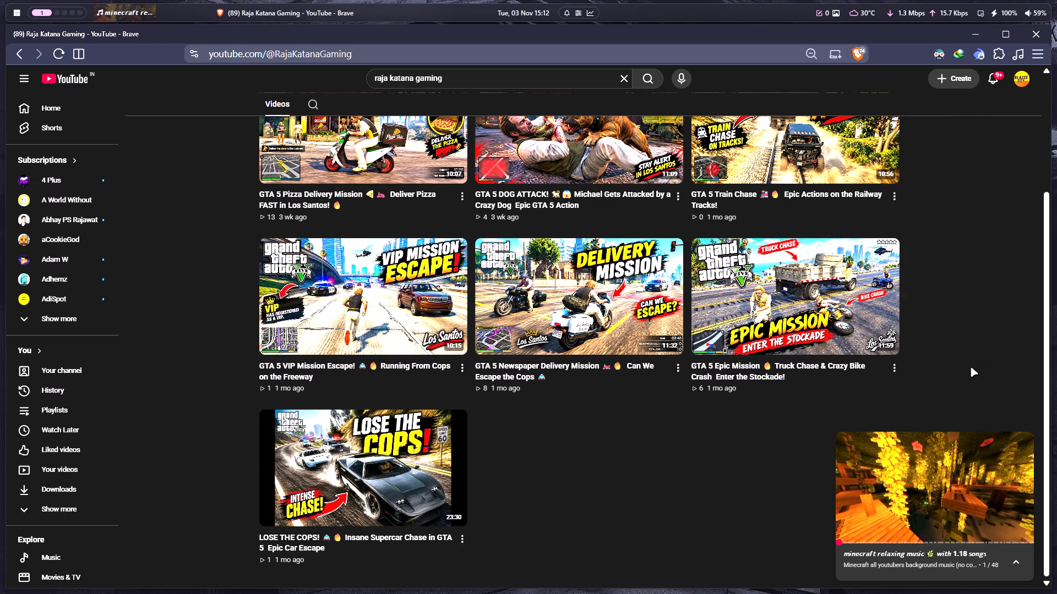
Open the channel's "LOSE THE COPS!" video and play it with the FxSound preset on Volume Boost.
click(380, 445)
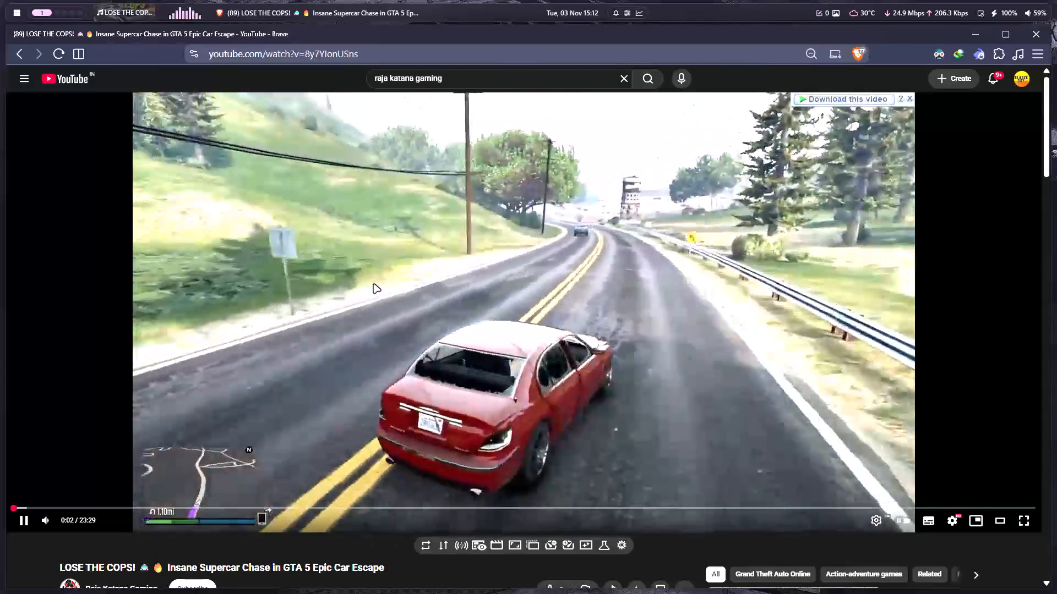
click(466, 255)
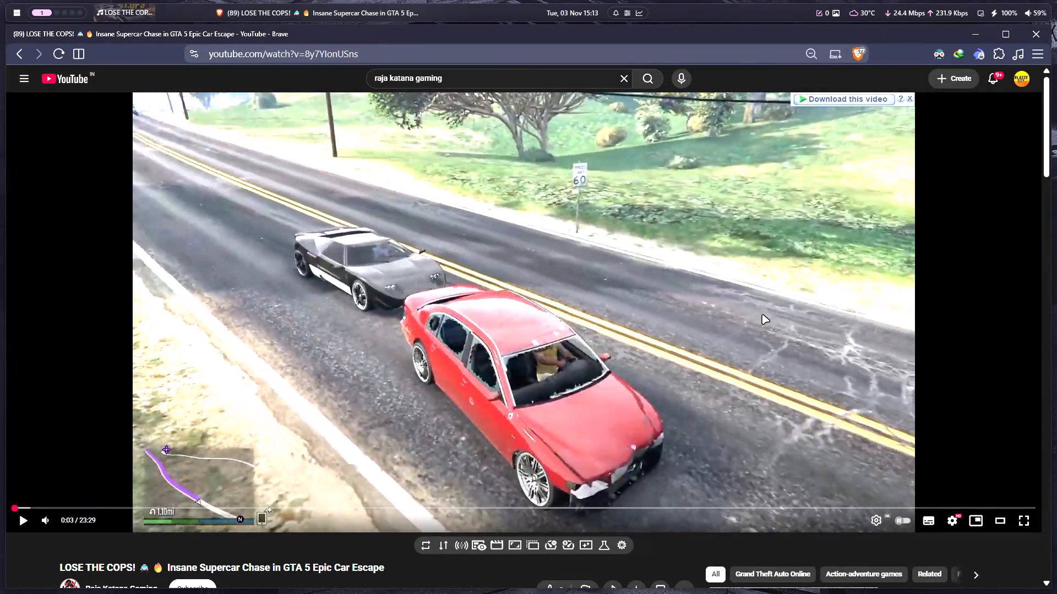
key(ctrl+shift+p)
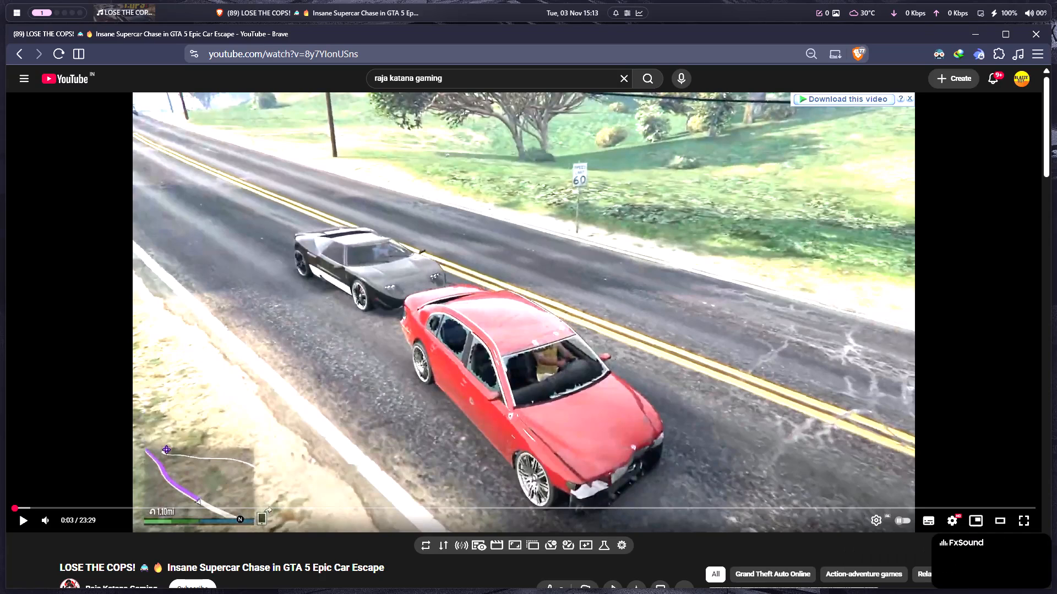
click(618, 321)
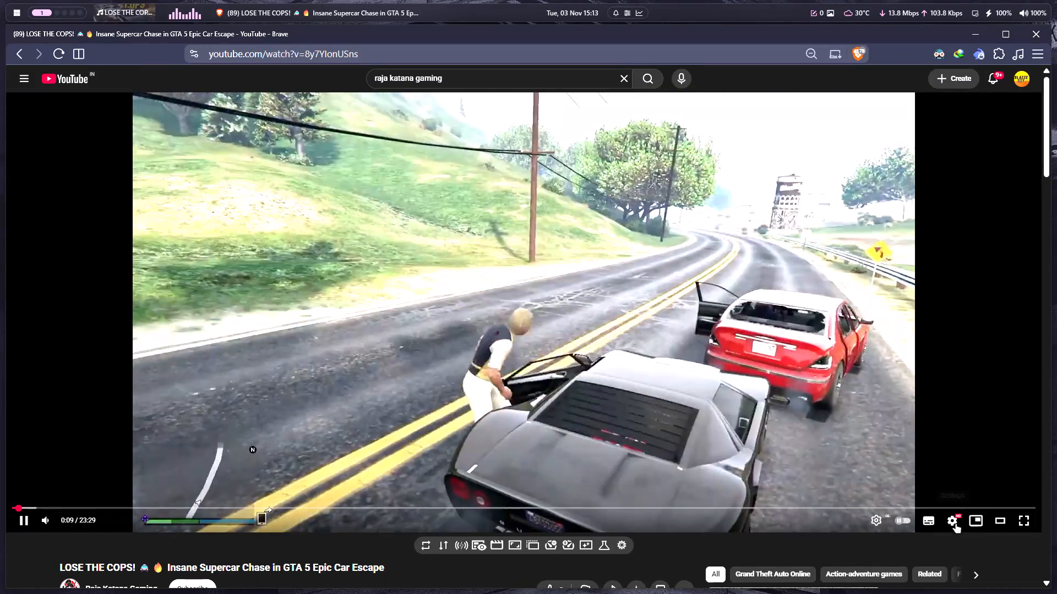
Adjust the playback settings of the "LOSE THE COPS!" video.
click(955, 523)
click(967, 493)
click(946, 405)
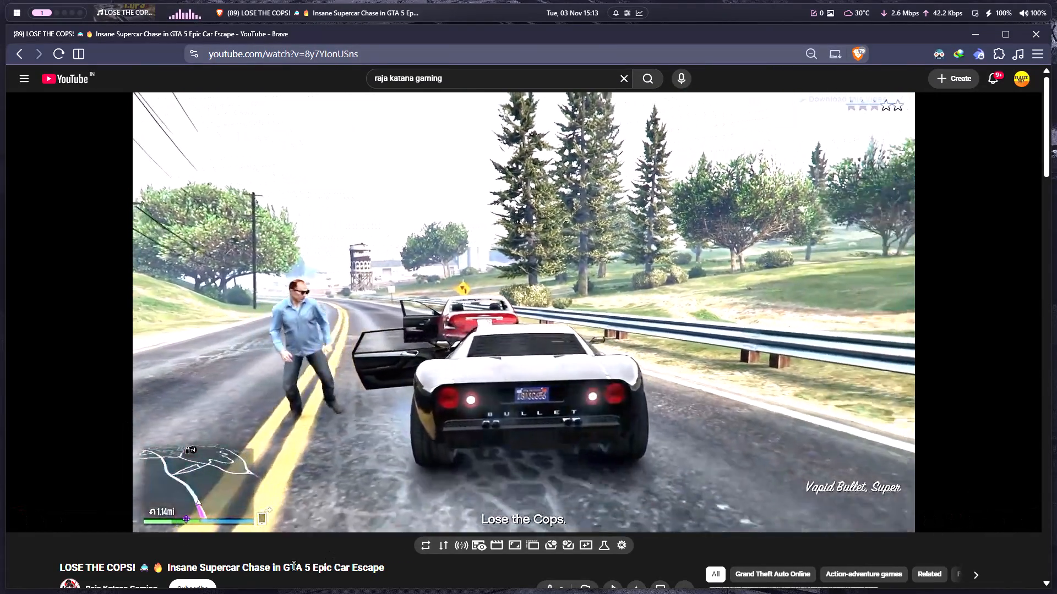
double_click(294, 566)
click(347, 566)
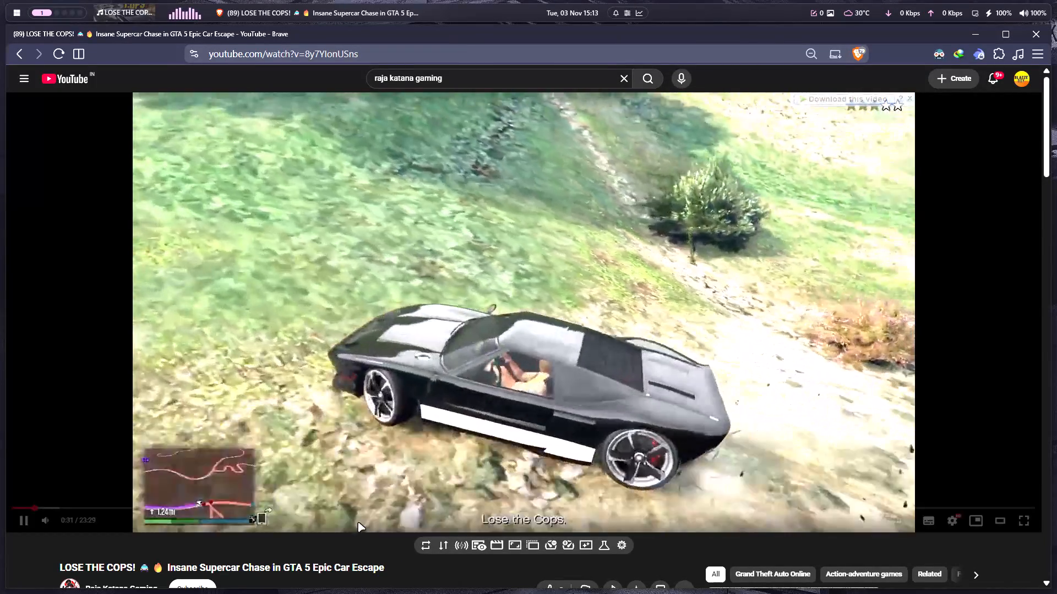
Subscribe to Raja Katana Gaming and like the "LOSE THE COPS!" video.
scroll(359, 522, down, 1)
click(201, 348)
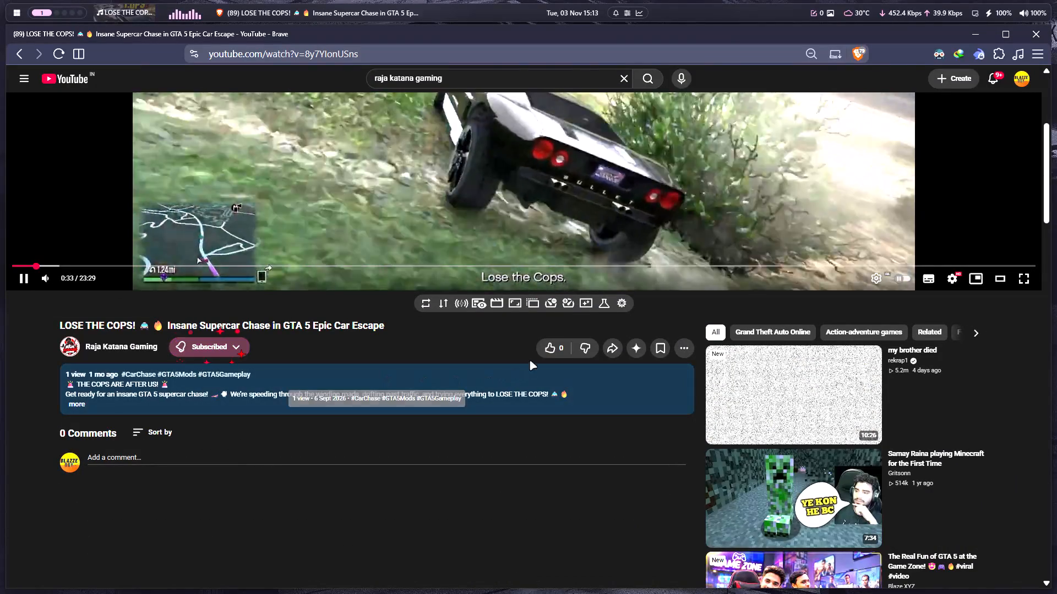
click(568, 351)
Expand the "LOSE THE COPS!" video's description and read through its text and hashtags.
click(428, 406)
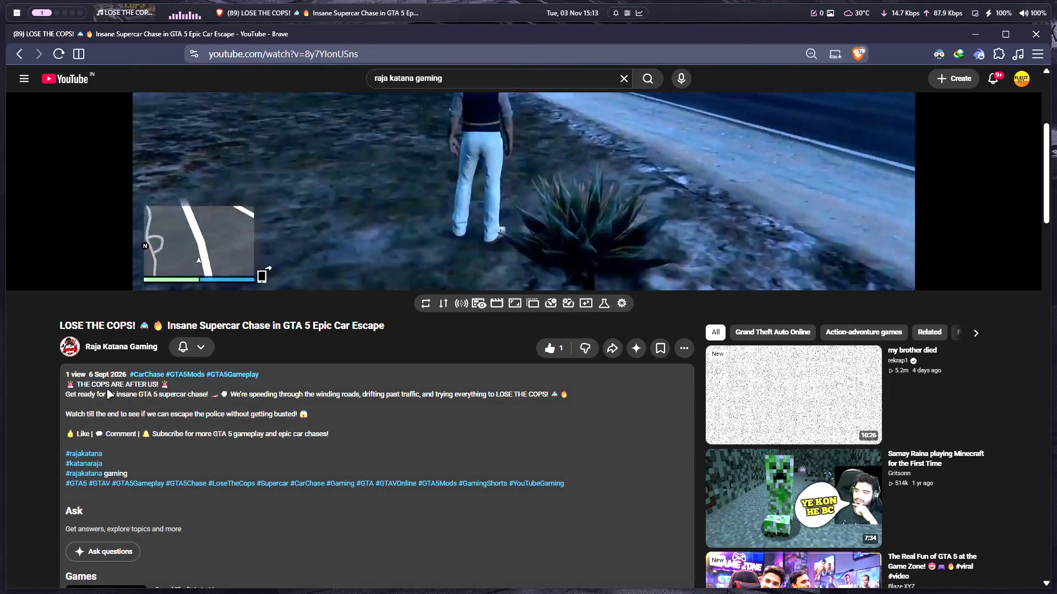
drag(80, 427, 281, 430)
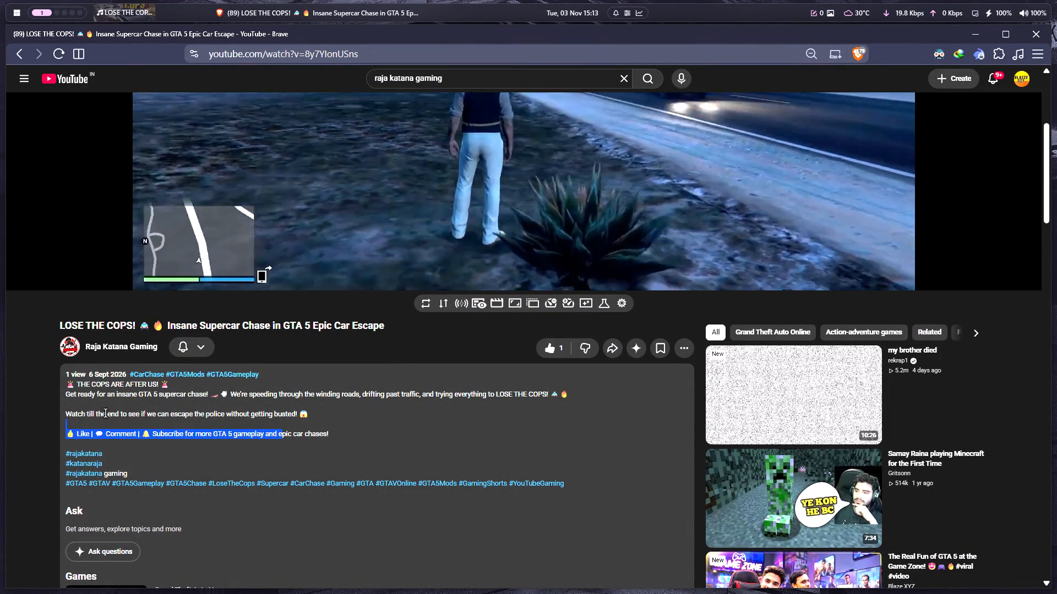
drag(65, 412, 331, 412)
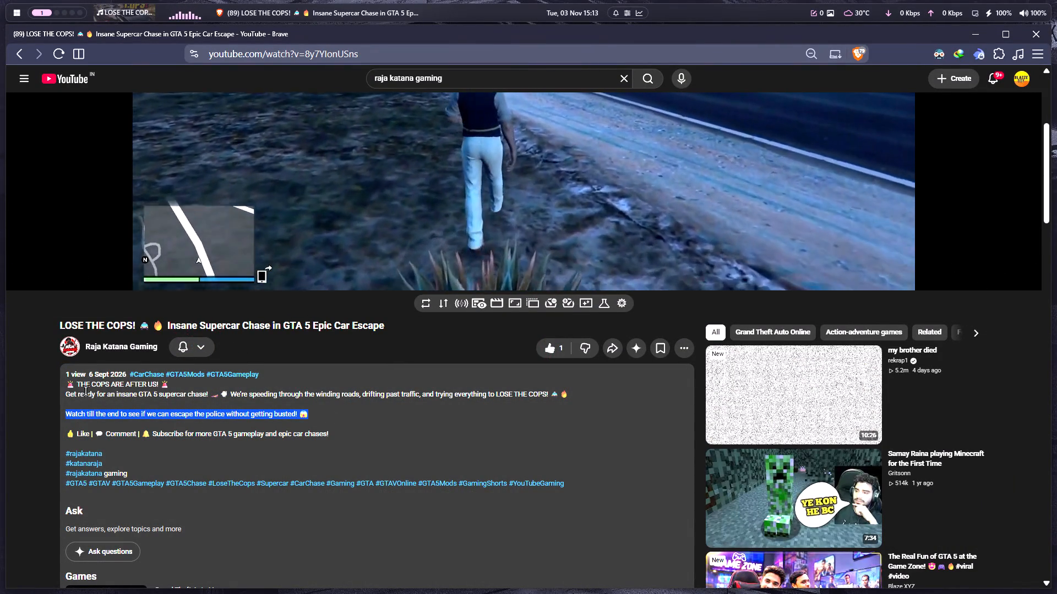
drag(65, 391, 348, 397)
drag(407, 397, 462, 393)
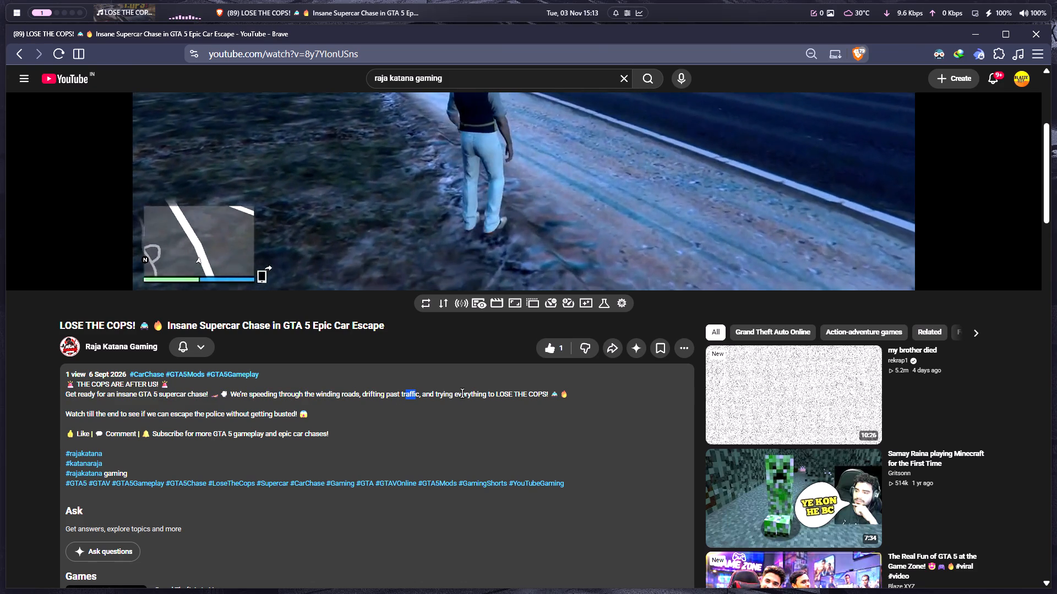
drag(462, 393, 569, 393)
click(542, 415)
scroll(413, 439, down, 2)
scroll(484, 433, up, 3)
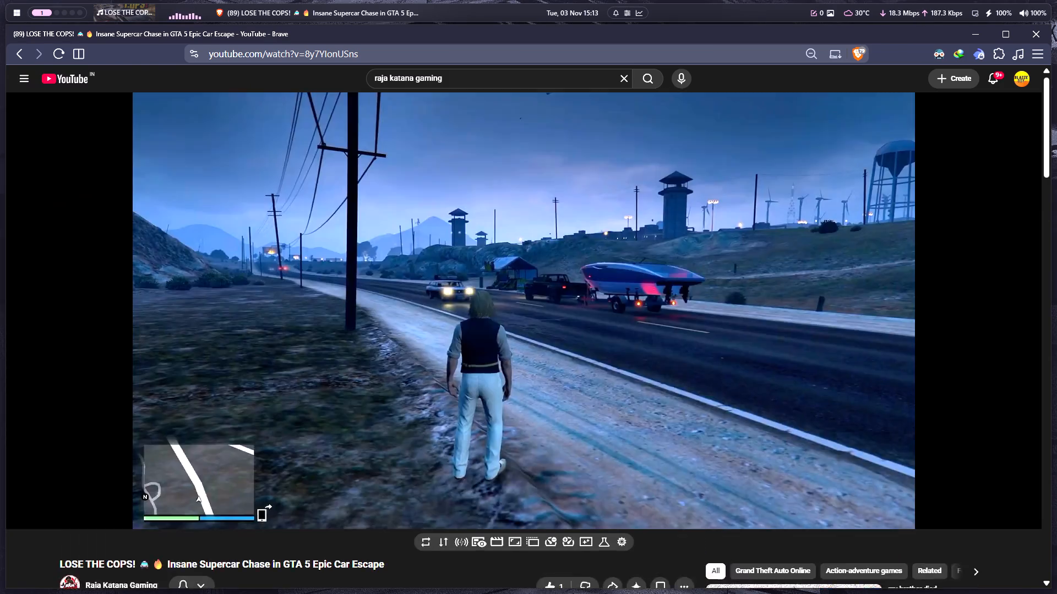
scroll(488, 449, down, 2)
scroll(492, 457, up, 1)
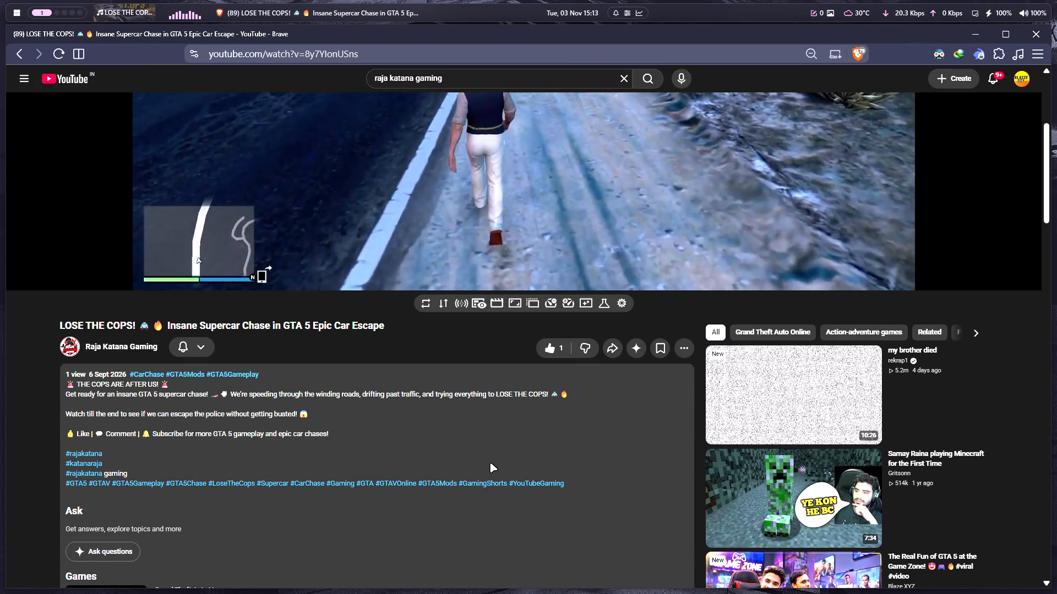
scroll(457, 504, up, 1)
click(313, 546)
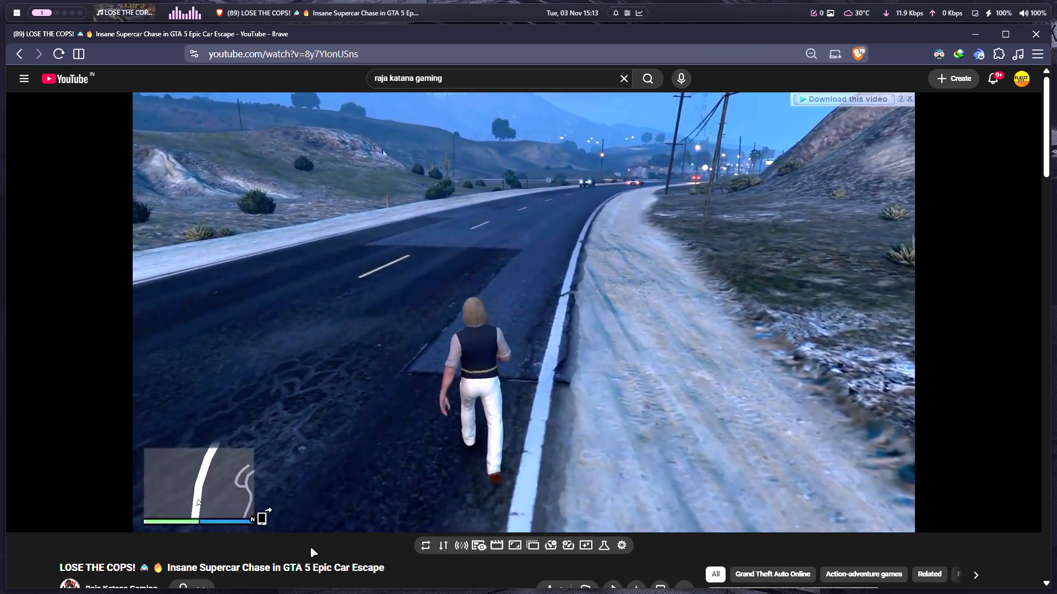
View the "LOSE THE COPS!" video in full screen and pause it.
double_click(344, 379)
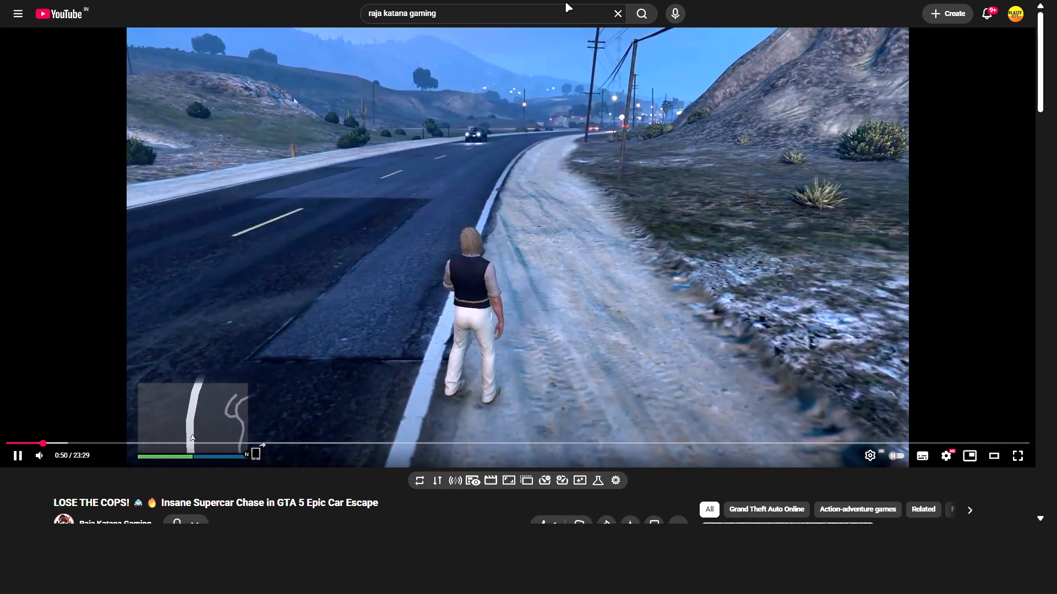
key(Escape)
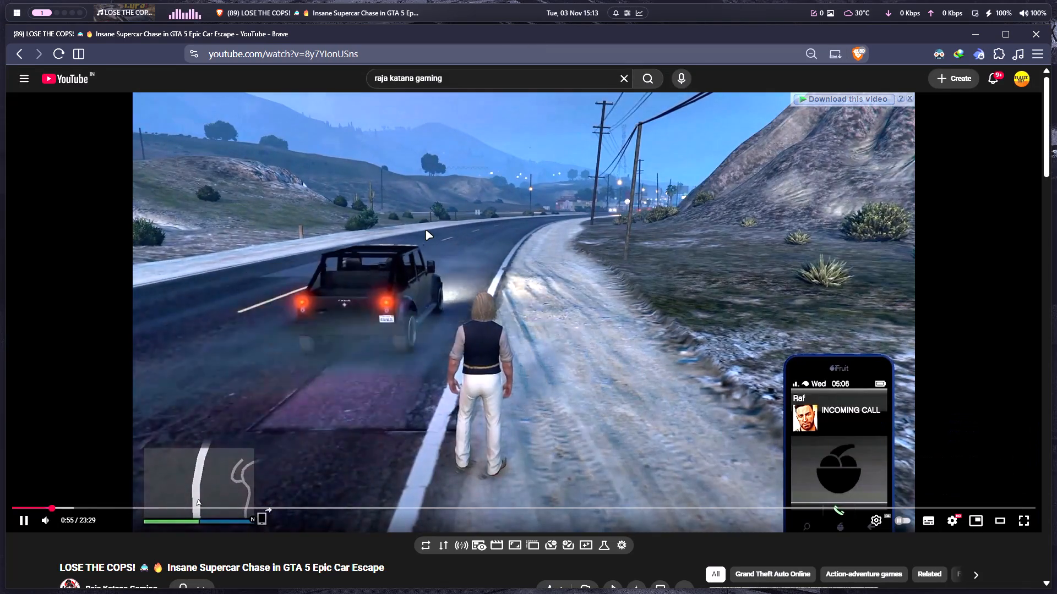
double_click(426, 230)
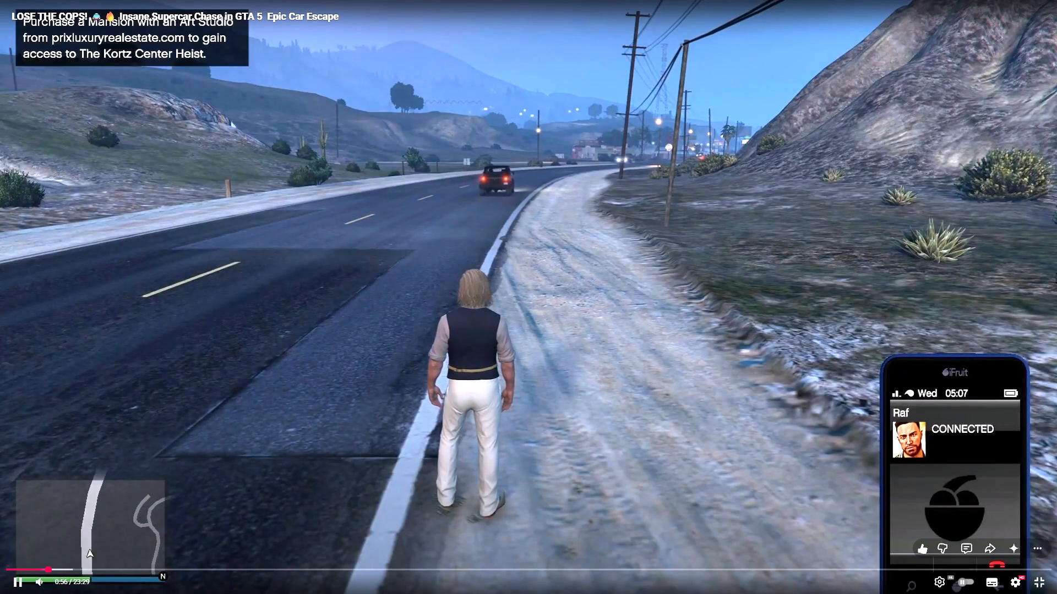
click(707, 264)
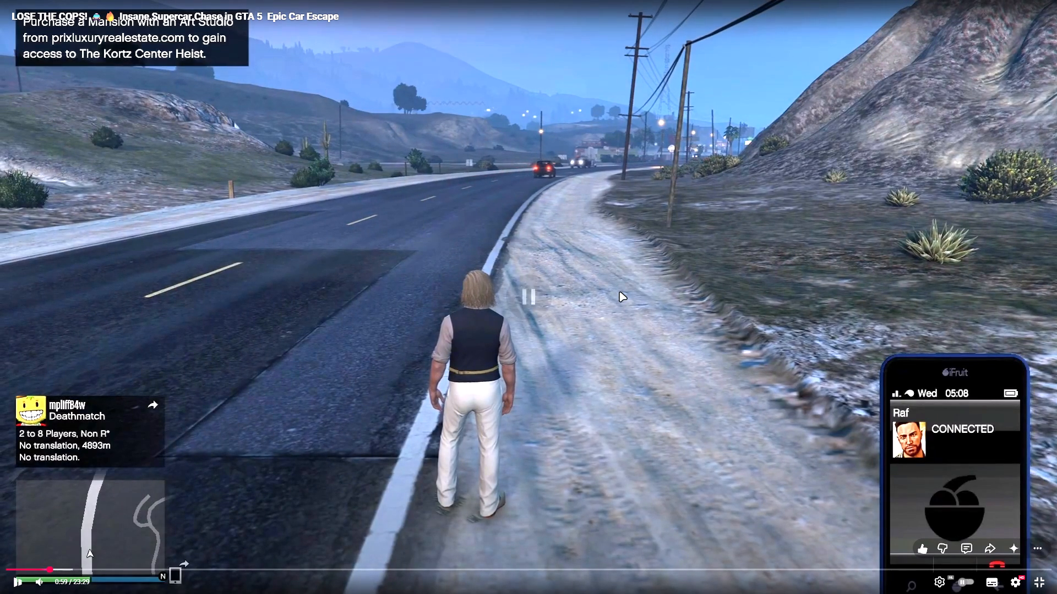
Watch more of the "LOSE THE COPS!" video in full screen, pausing and resuming it, and leave full screen.
click(619, 291)
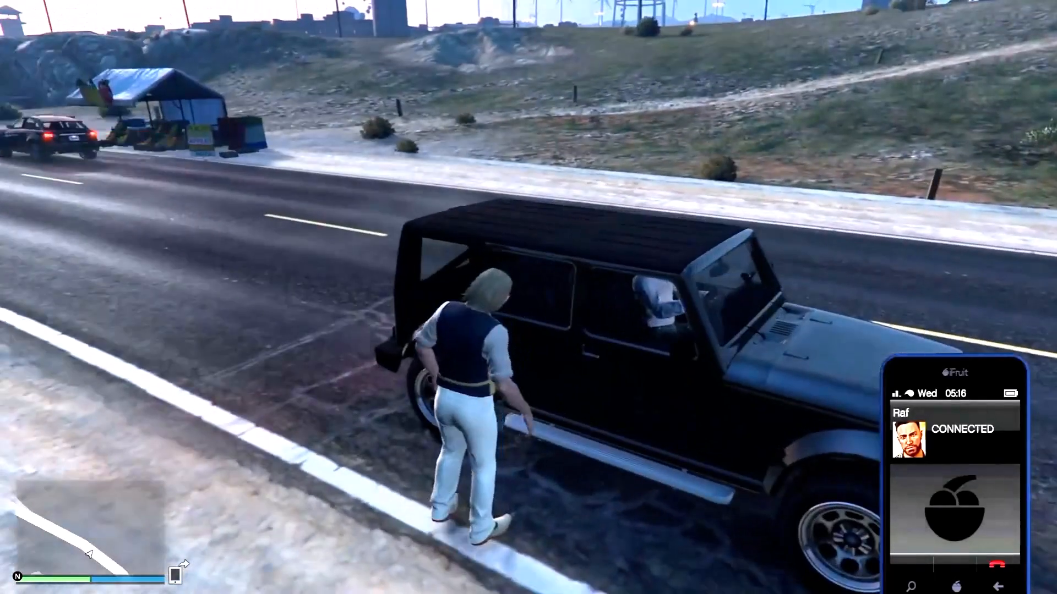
key(space)
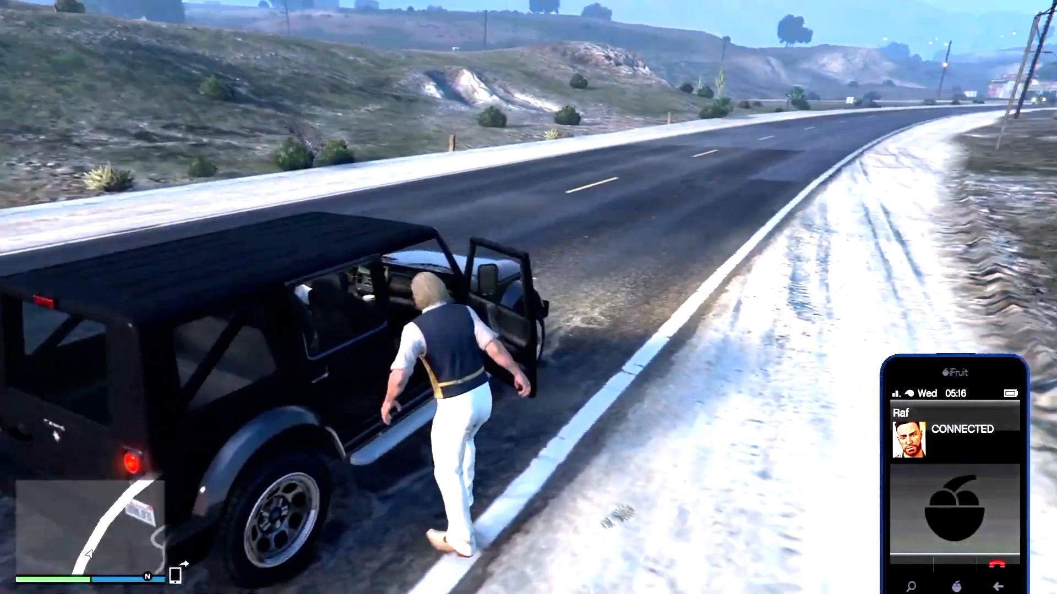
key(space)
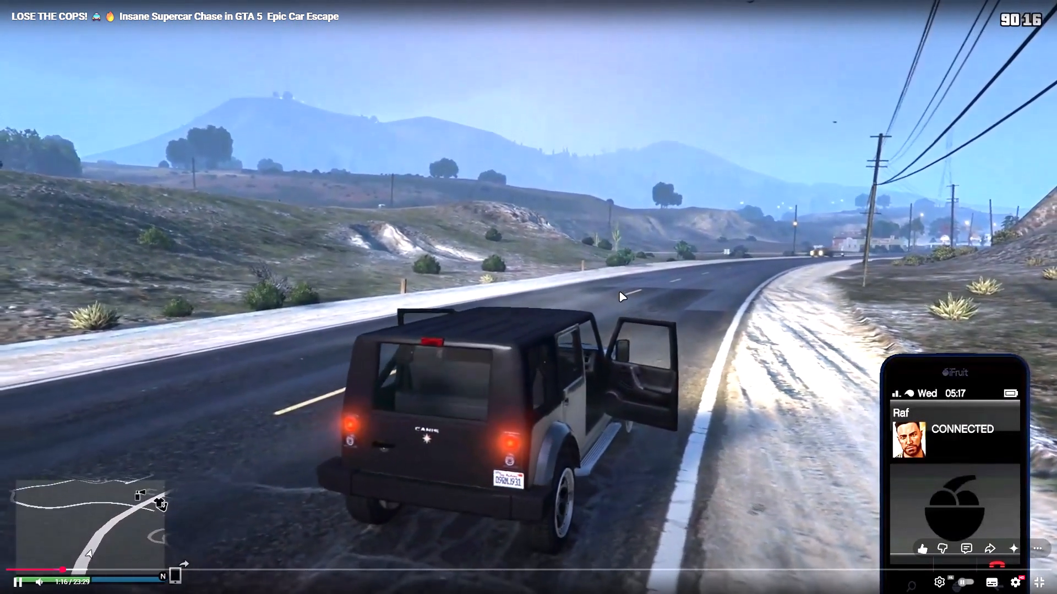
click(423, 238)
double_click(602, 273)
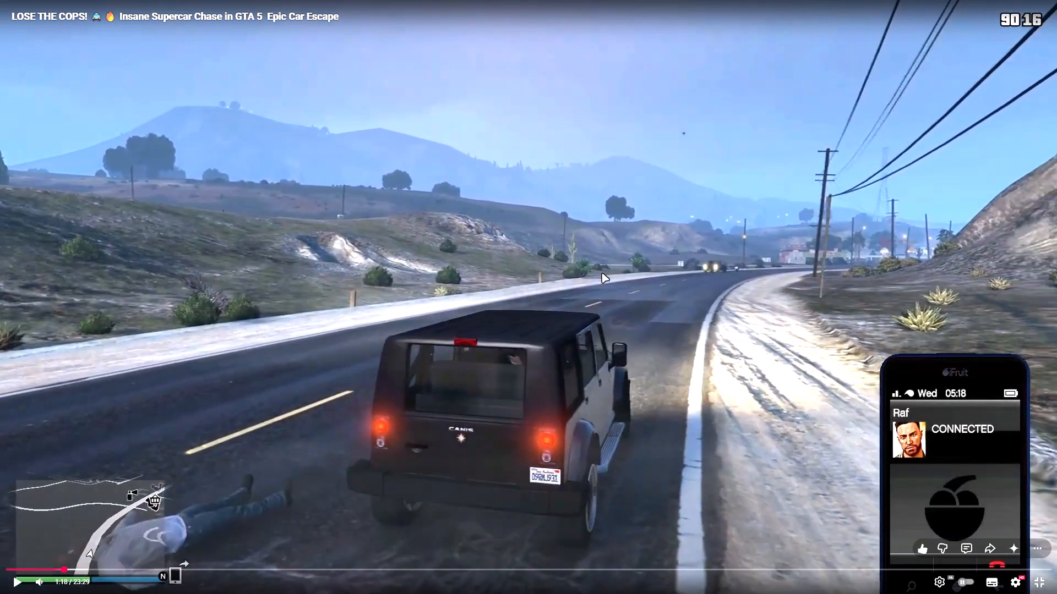
Return to Raja Katana Gaming's video list and open the "GTA 5 Pizza Delivery Mission" video.
click(20, 53)
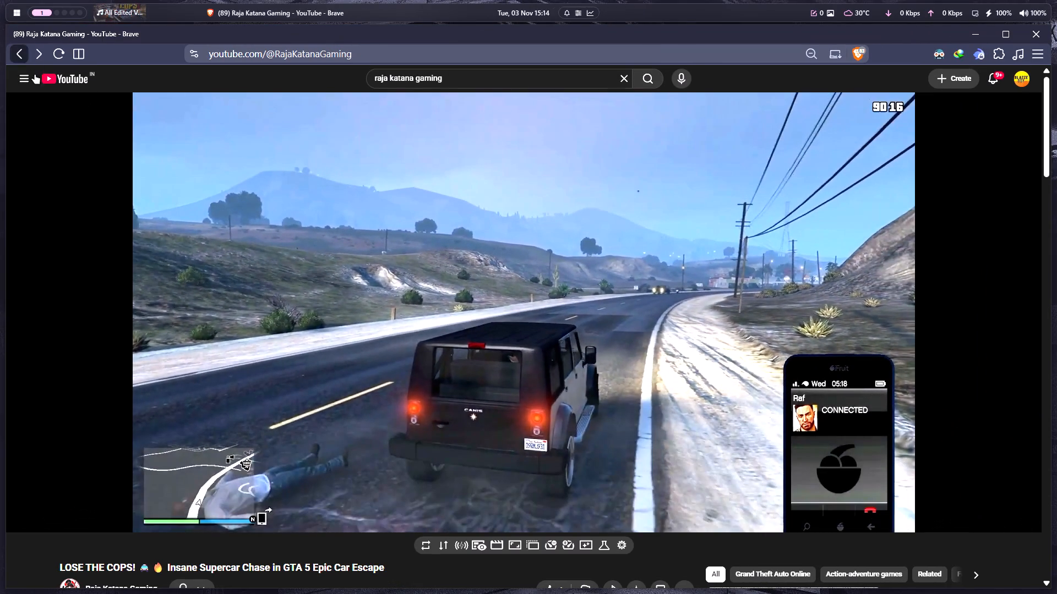
scroll(743, 485, up, 2)
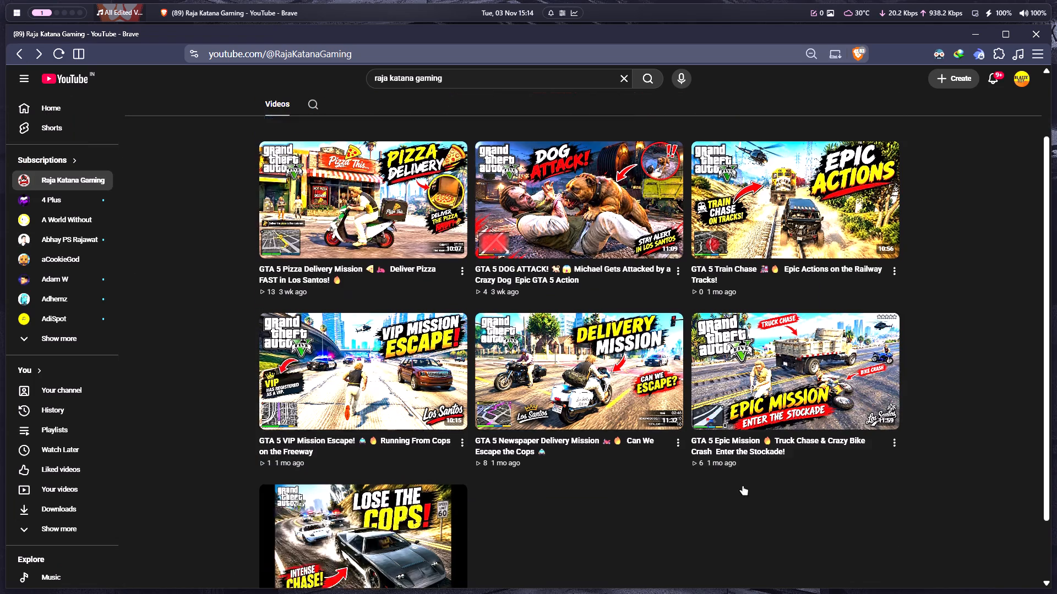
click(346, 309)
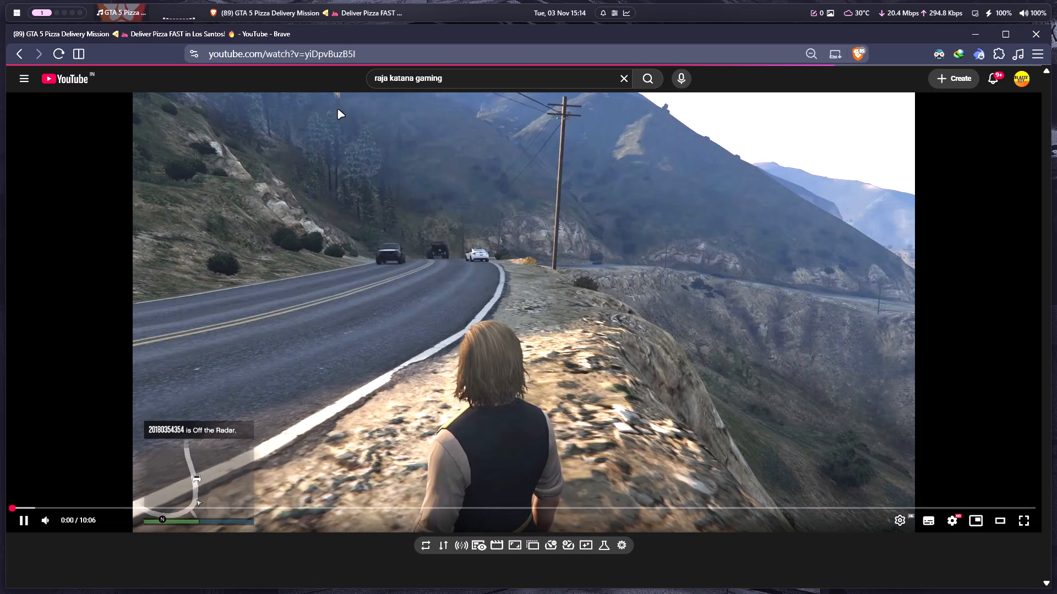
Preview the opening seconds of the "GTA 5 Pizza Delivery Mission" video in full screen and leave full screen.
click(396, 263)
click(429, 317)
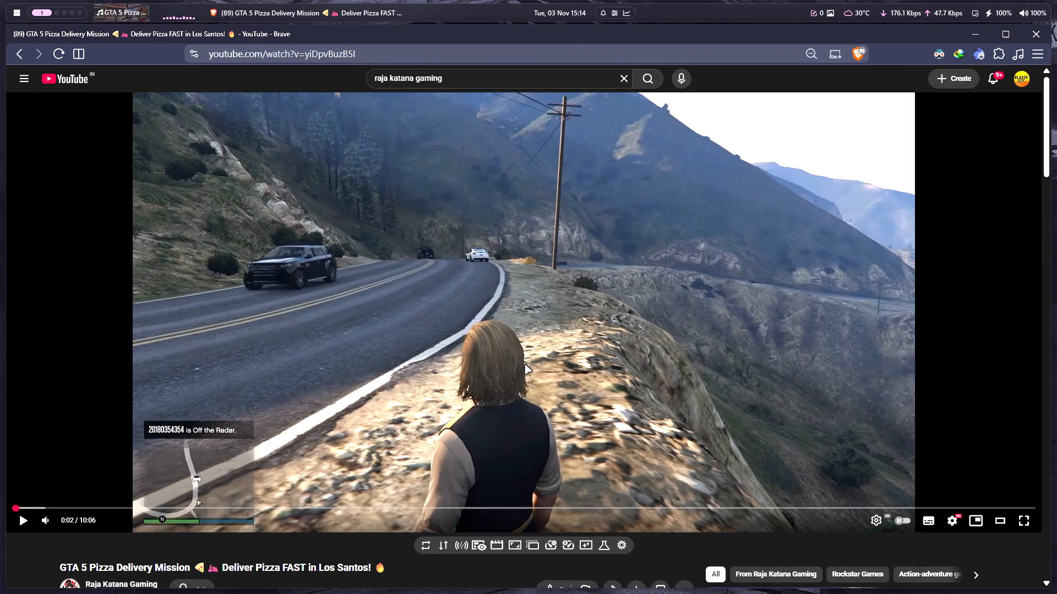
double_click(525, 364)
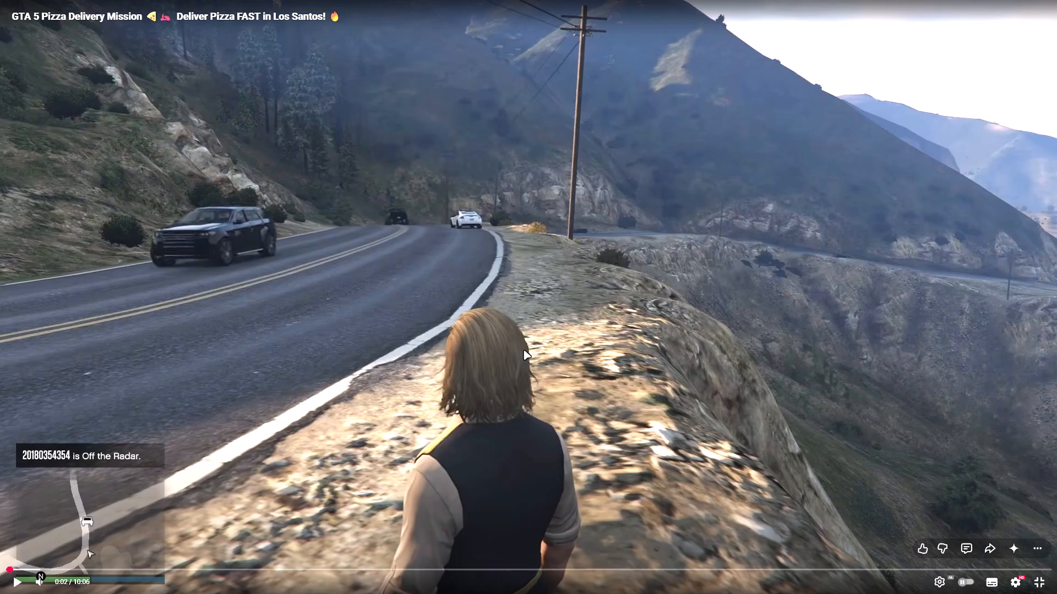
click(626, 329)
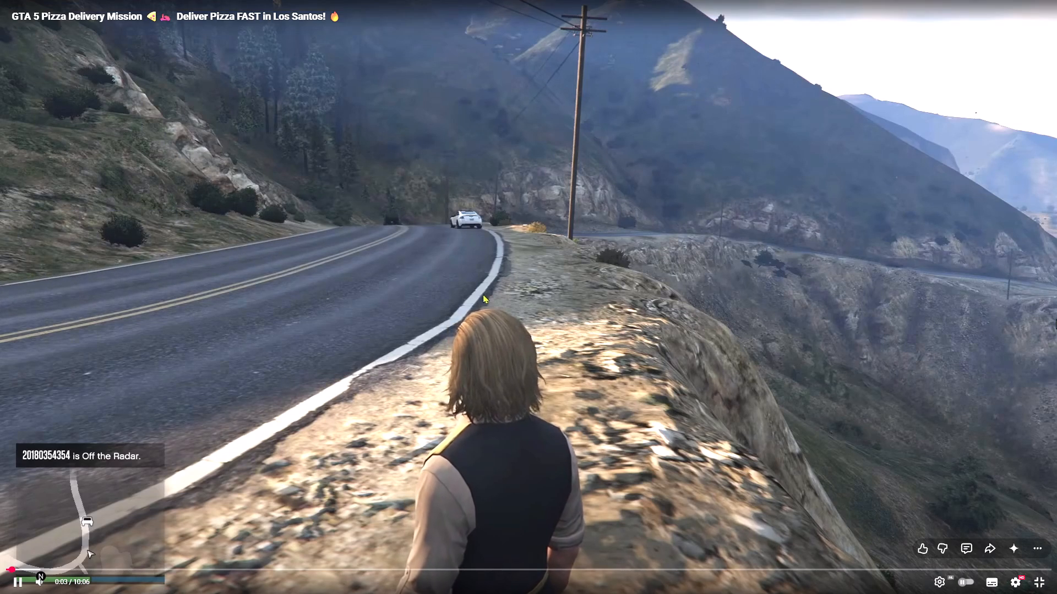
double_click(638, 324)
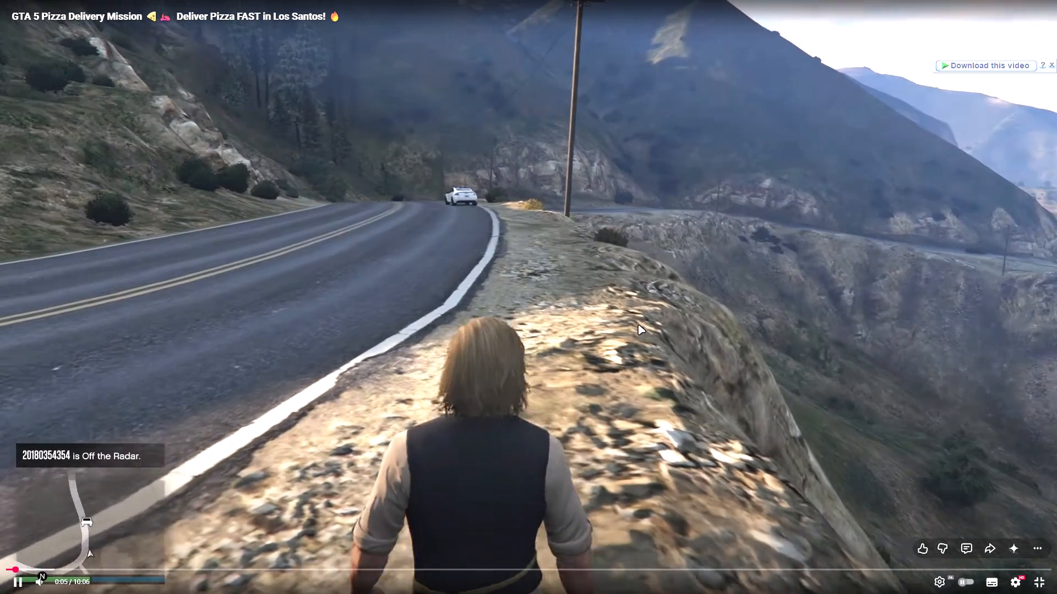
Expand the pizza delivery video's description and check its view count, upload date and text.
scroll(529, 330, down, 1)
click(276, 385)
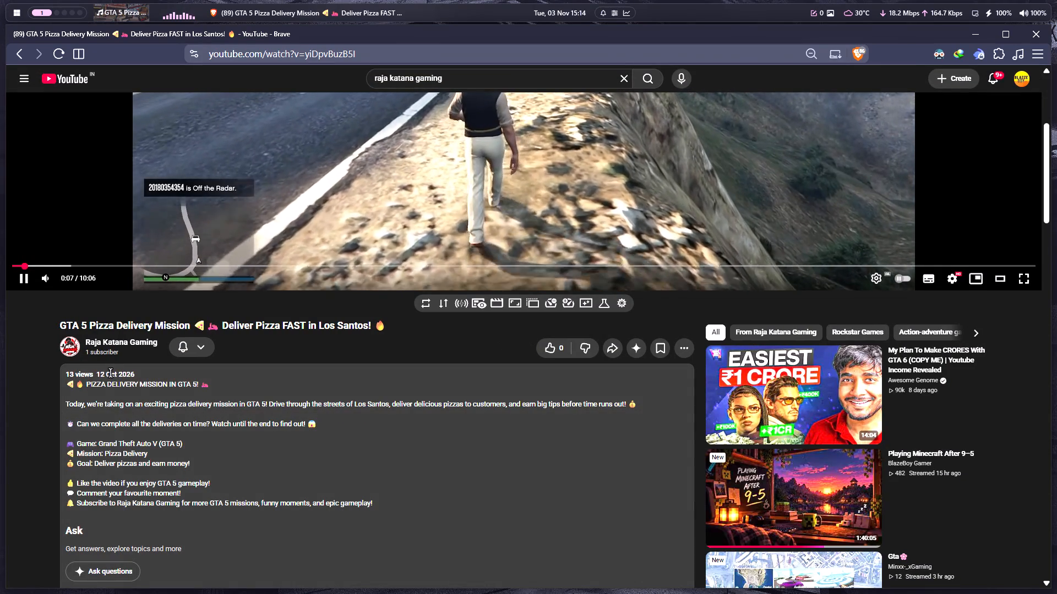
drag(94, 373, 156, 376)
click(245, 376)
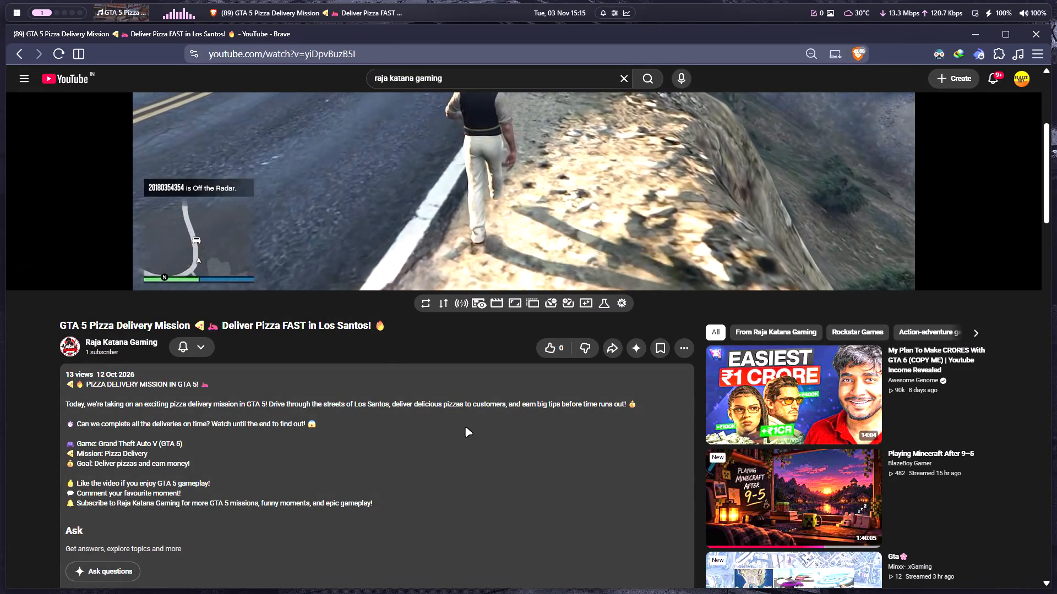
Watch the pizza delivery video in full screen, pause it and leave full screen.
scroll(465, 427, up, 1)
double_click(521, 261)
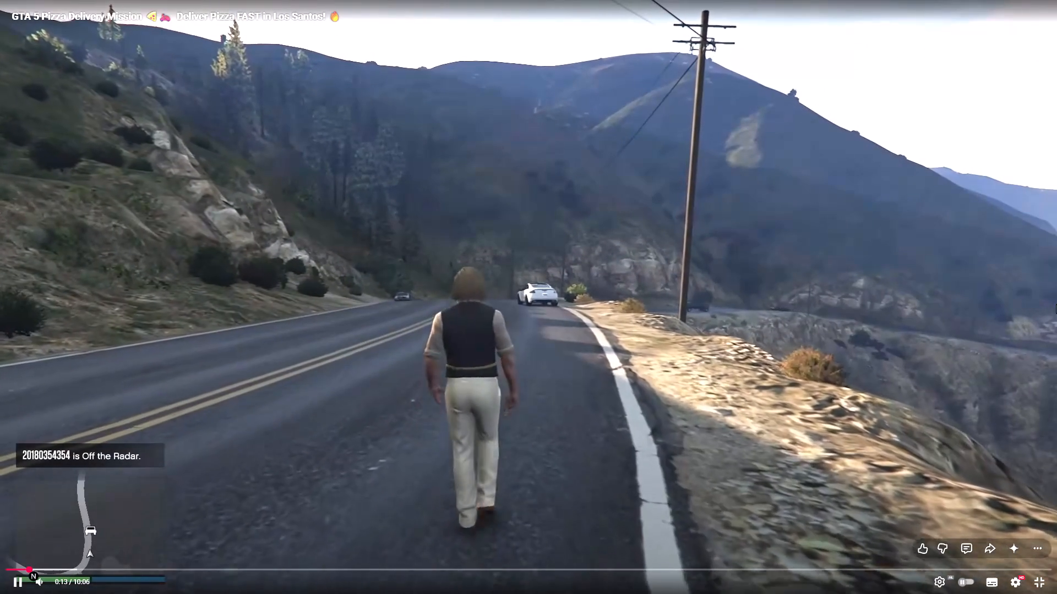
click(629, 298)
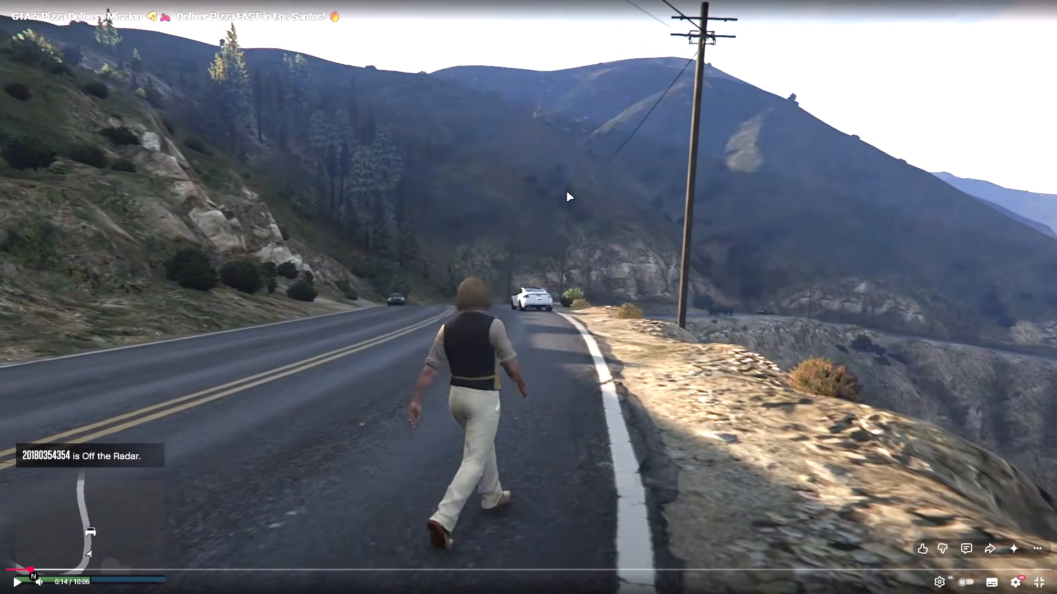
click(536, 43)
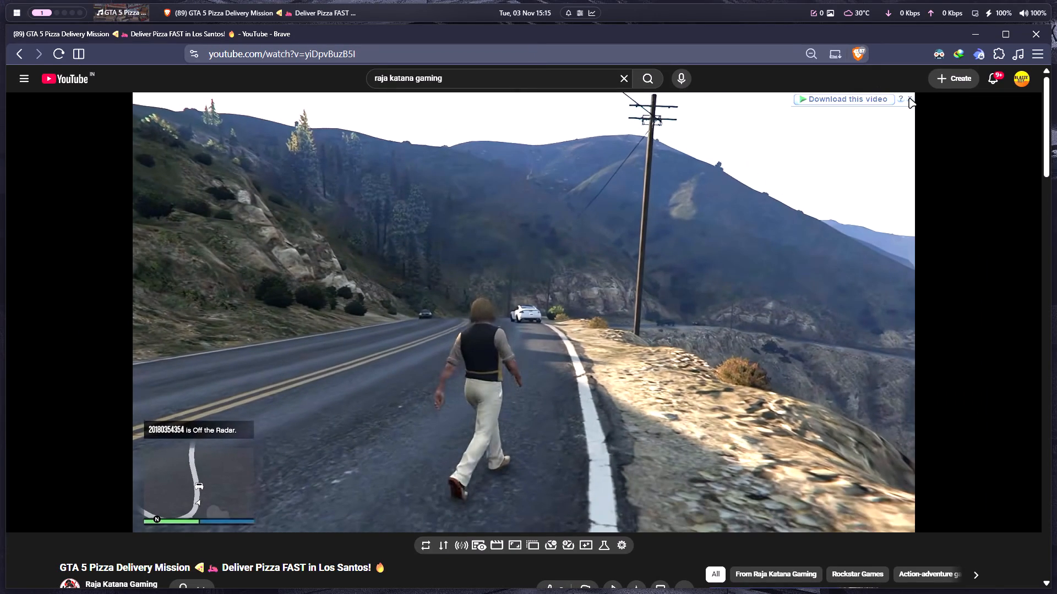
Dismiss the "Download this video" overlay on the pizza delivery video.
click(906, 79)
click(903, 55)
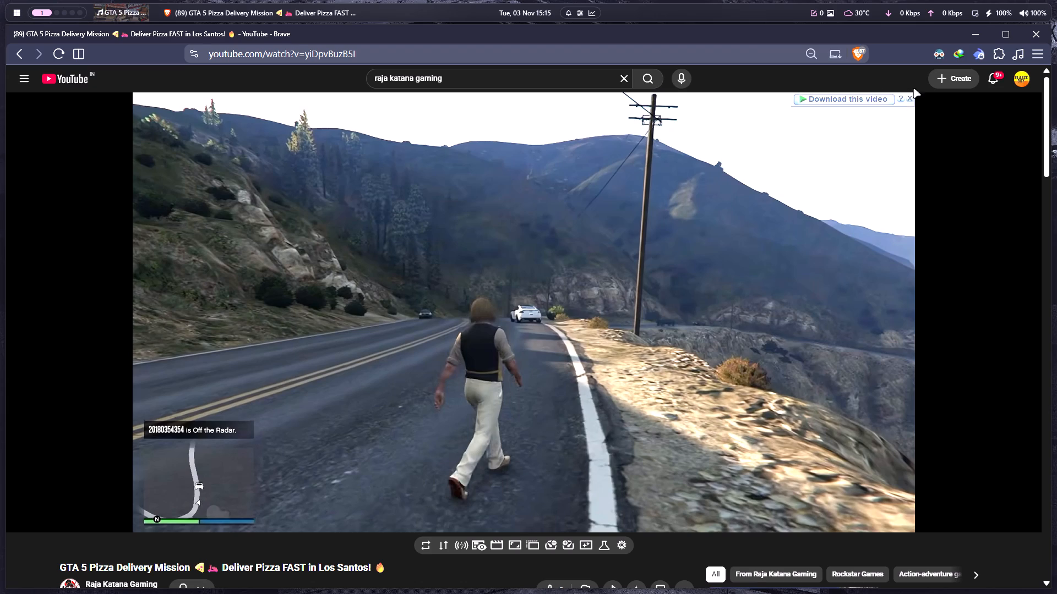
click(911, 96)
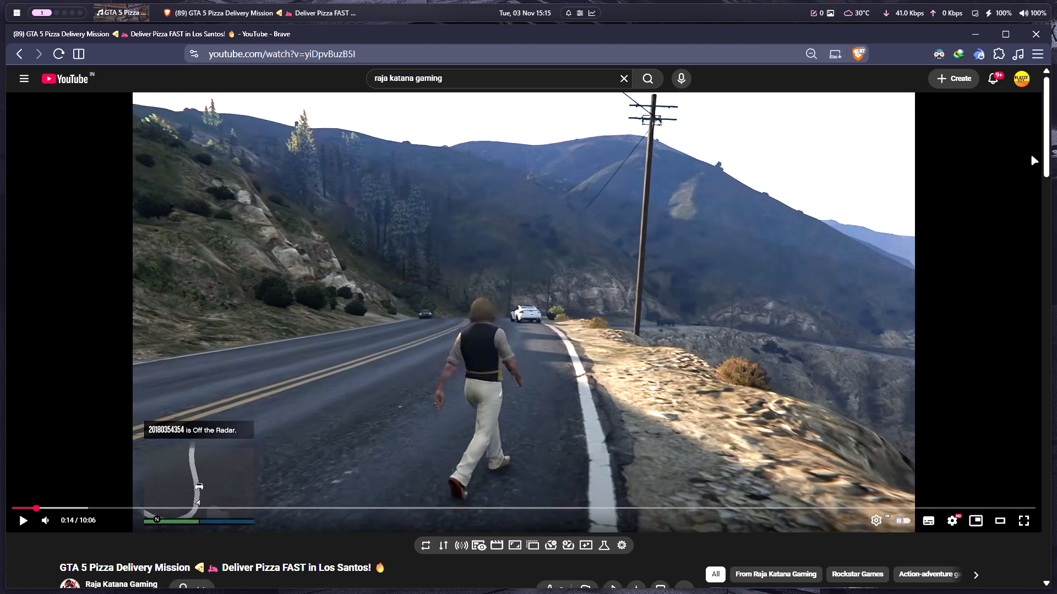
Look through the pizza delivery video's expanded description and details, and return to the player.
drag(1045, 158, 1048, 267)
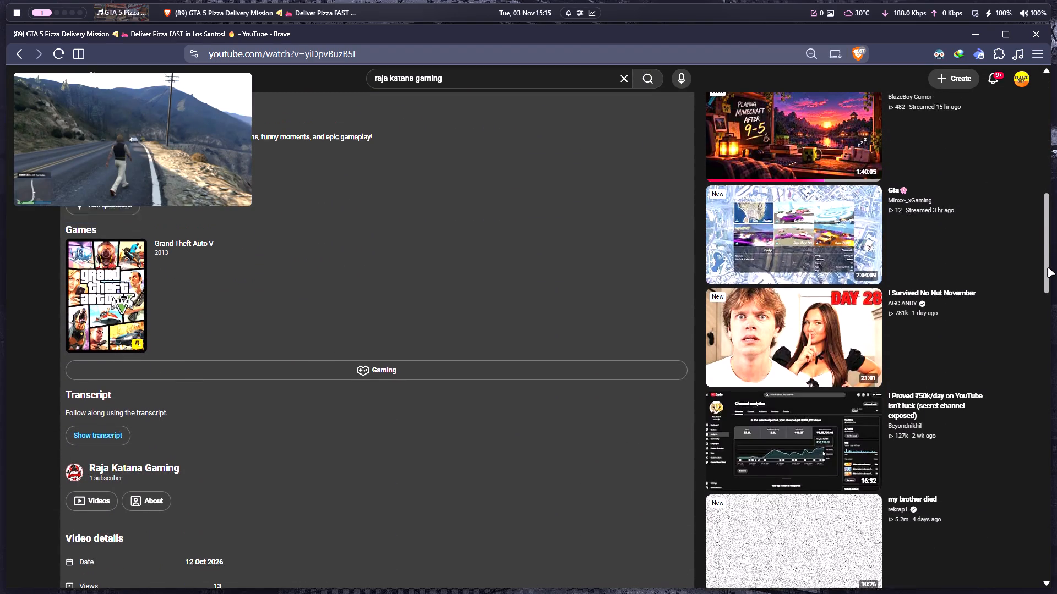
drag(1048, 267, 1047, 248)
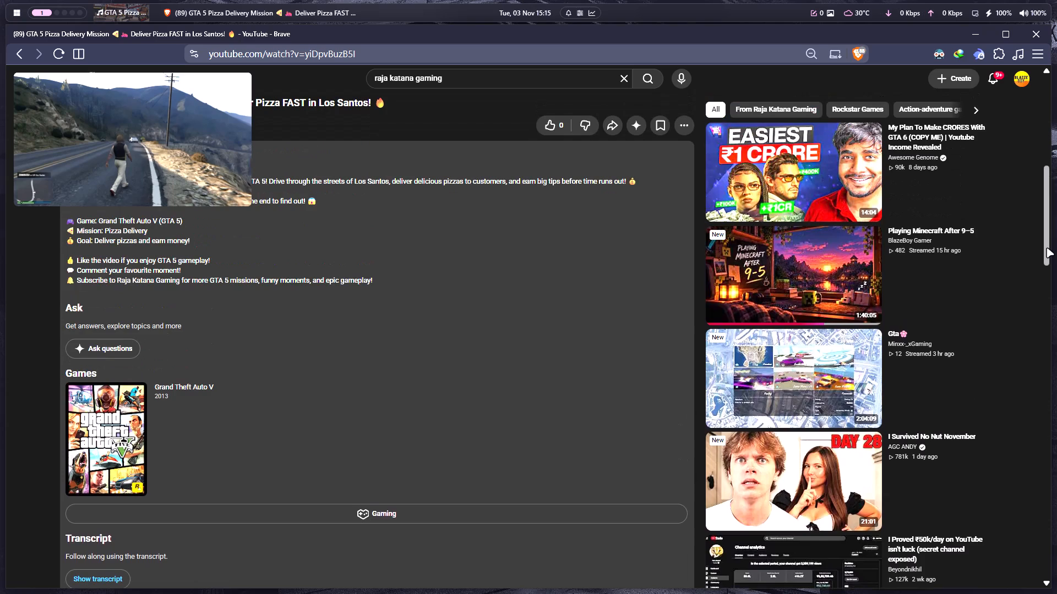
drag(1047, 248, 1044, 235)
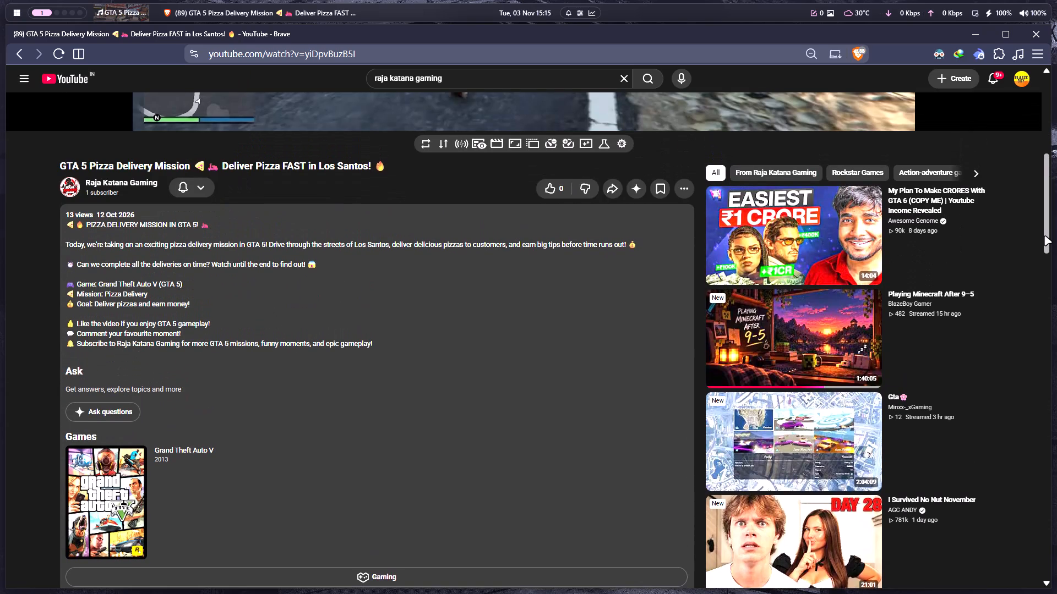
drag(1044, 235, 1043, 209)
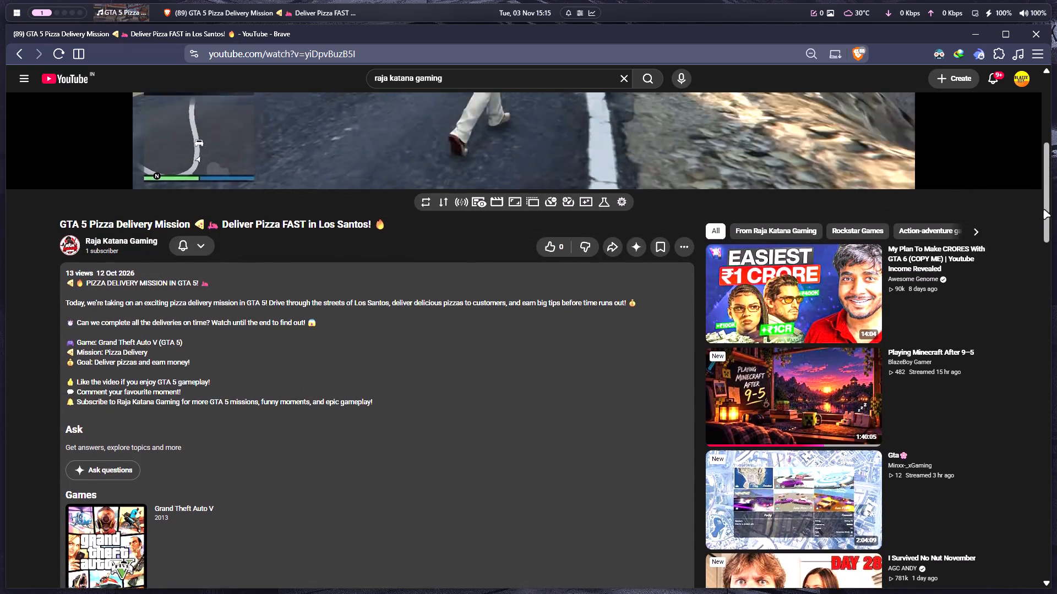
drag(1043, 209, 1027, 120)
Resume the pizza delivery video in full screen and skip ahead to about 0:41.
click(573, 185)
double_click(494, 233)
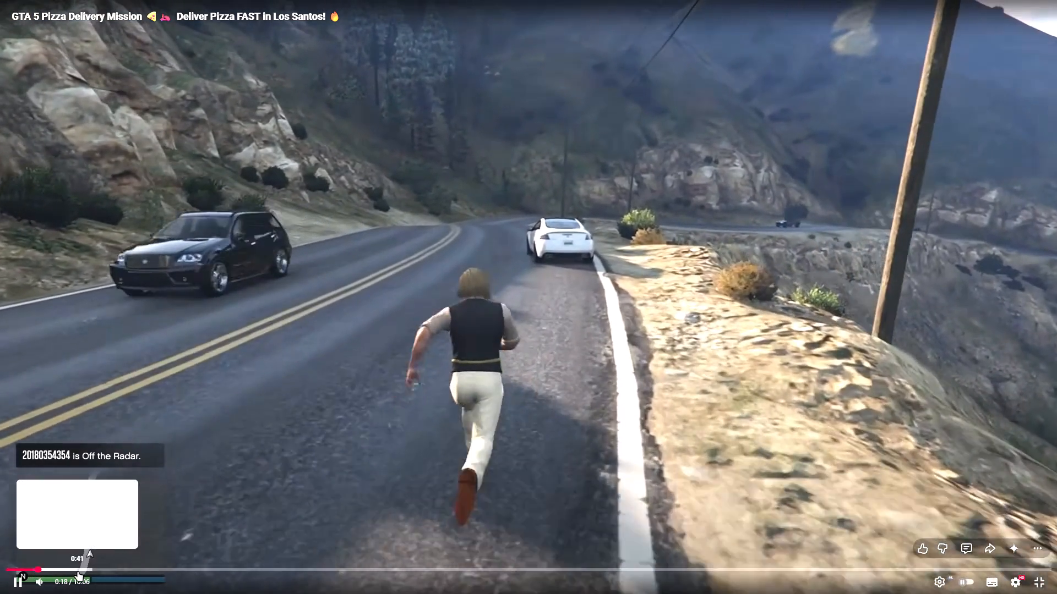
click(78, 571)
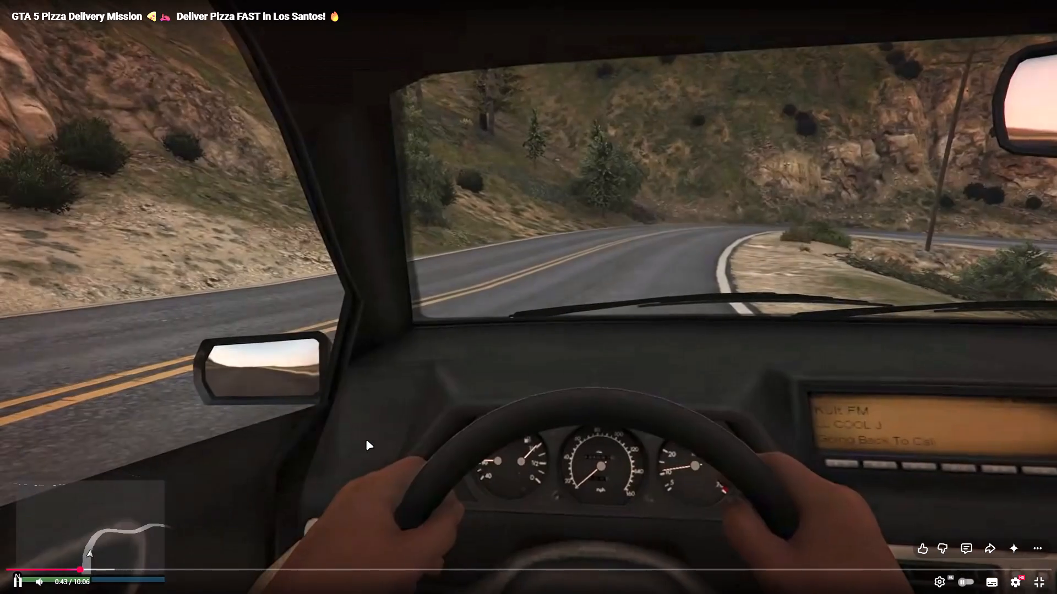
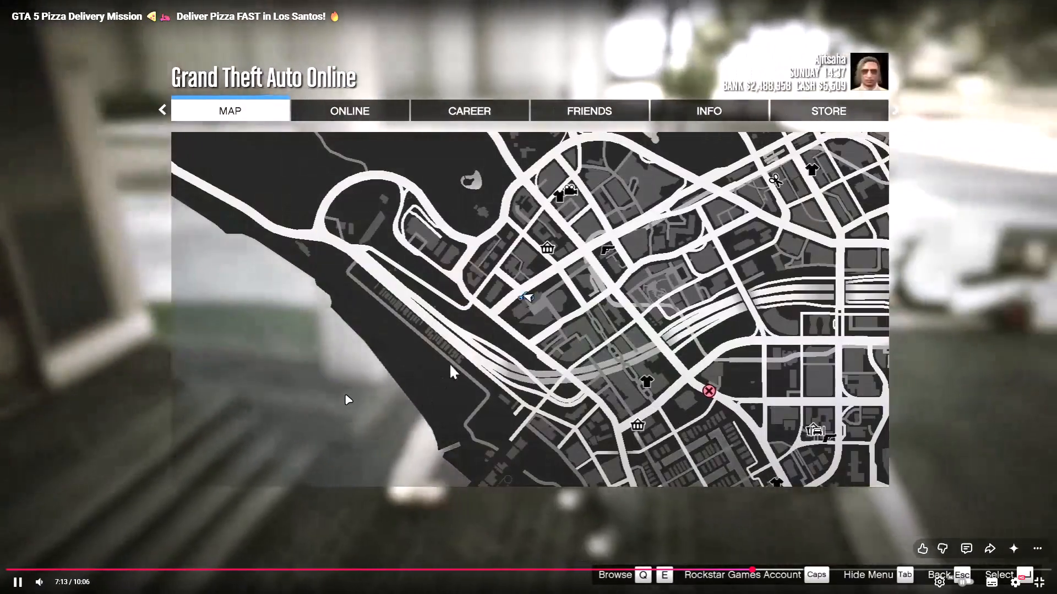
Exit the full-screen view and examine the upload date and description of the GTA 5 pizza delivery video.
scroll(345, 394, down, 1)
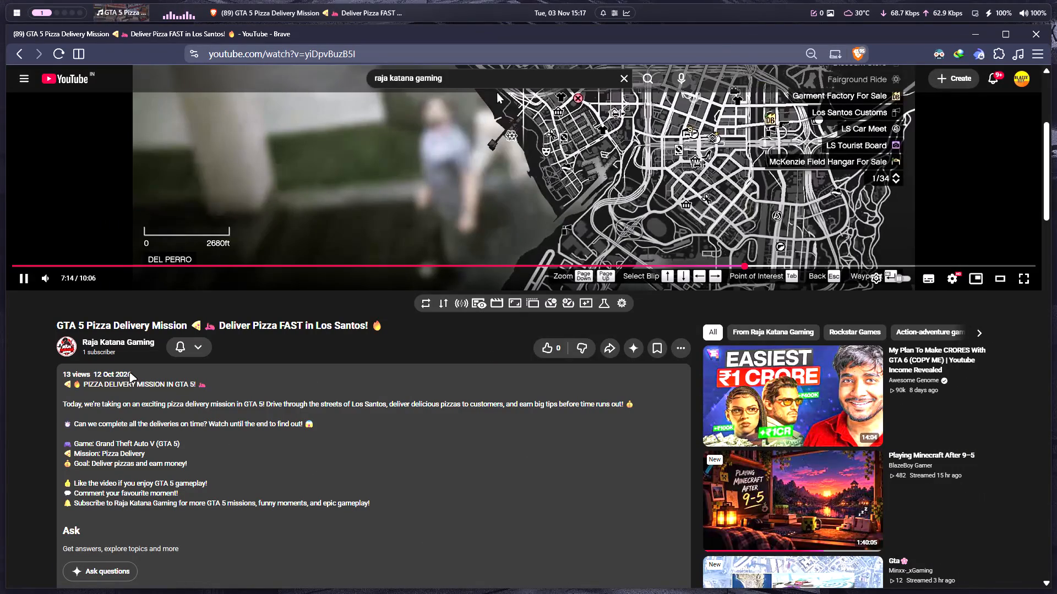
drag(94, 373, 143, 373)
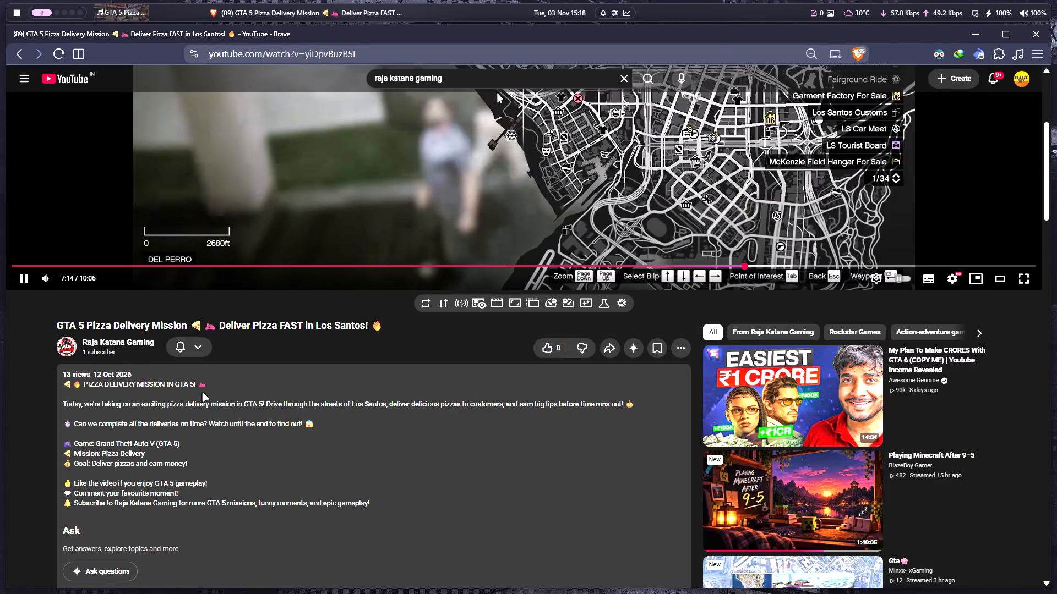
click(211, 393)
scroll(456, 336, up, 1)
scroll(462, 533, up, 2)
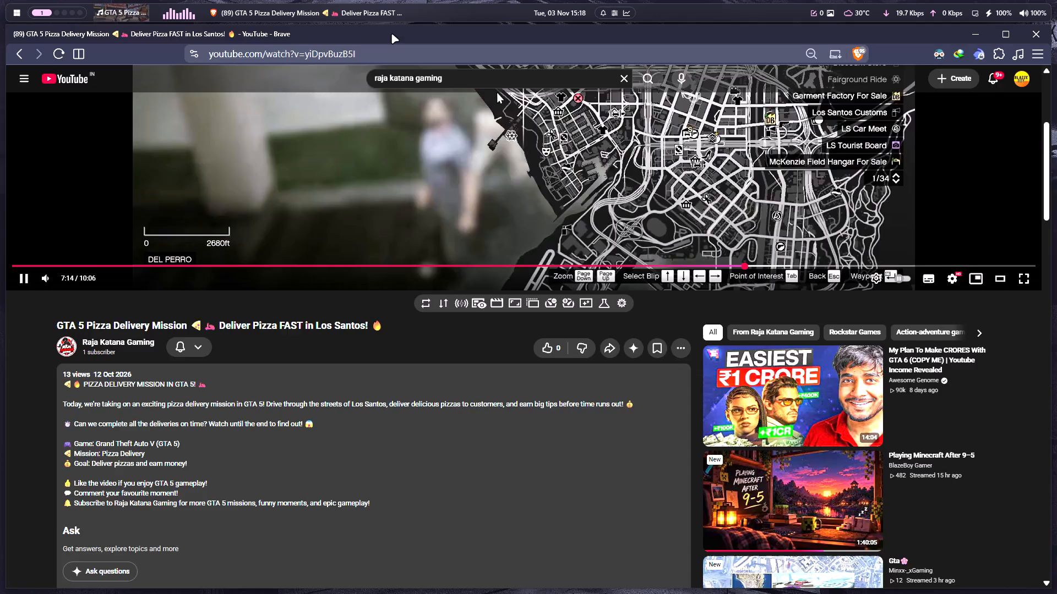
drag(396, 36, 365, 276)
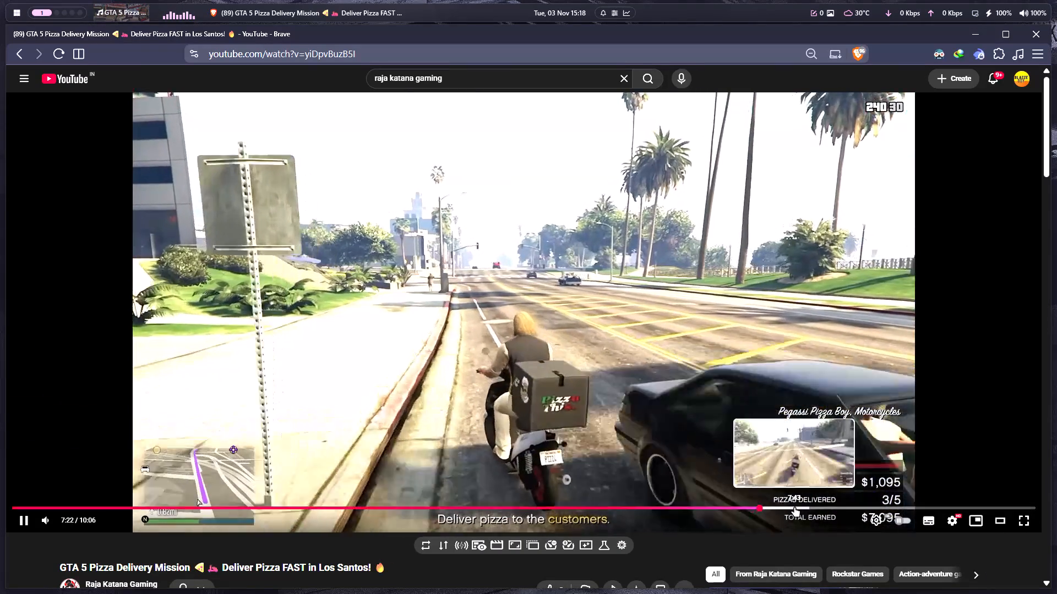
Skim the pizza delivery gameplay by skipping ahead to 7:44, 8:03 and finally 8:17, with playback paused.
click(794, 507)
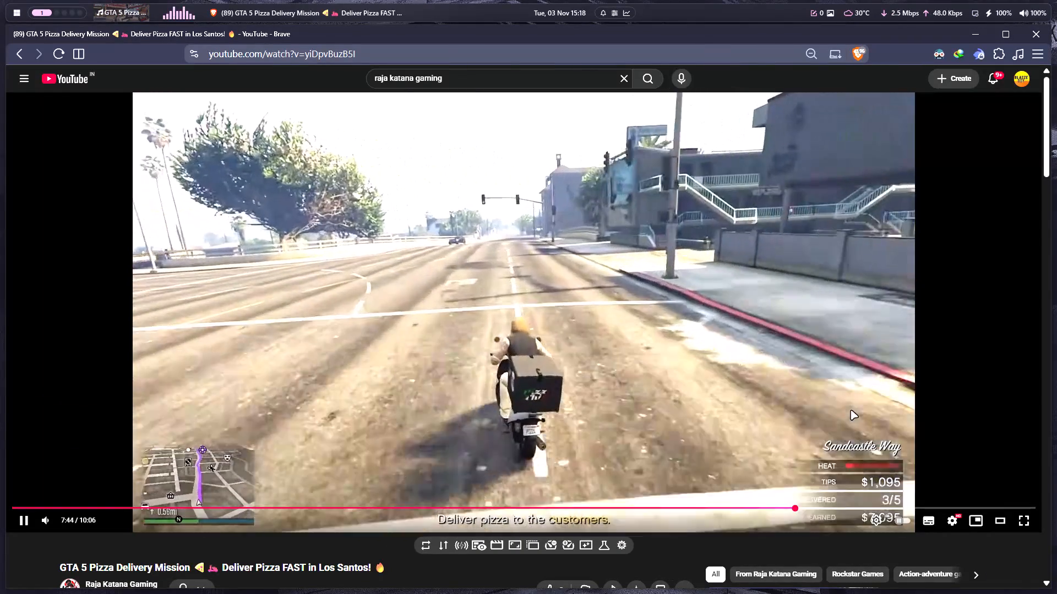
click(851, 410)
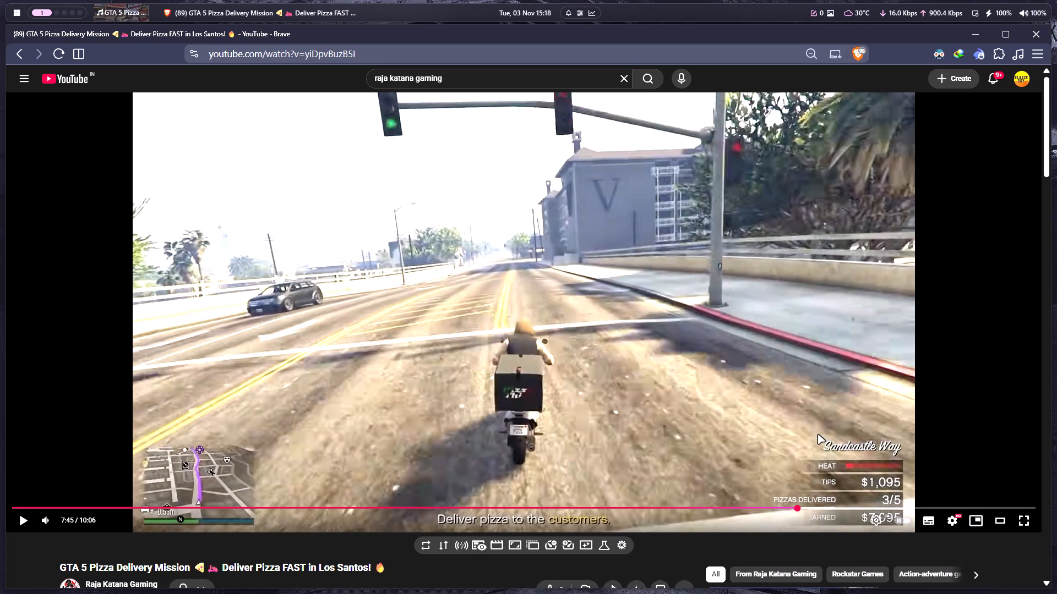
scroll(577, 381, down, 1)
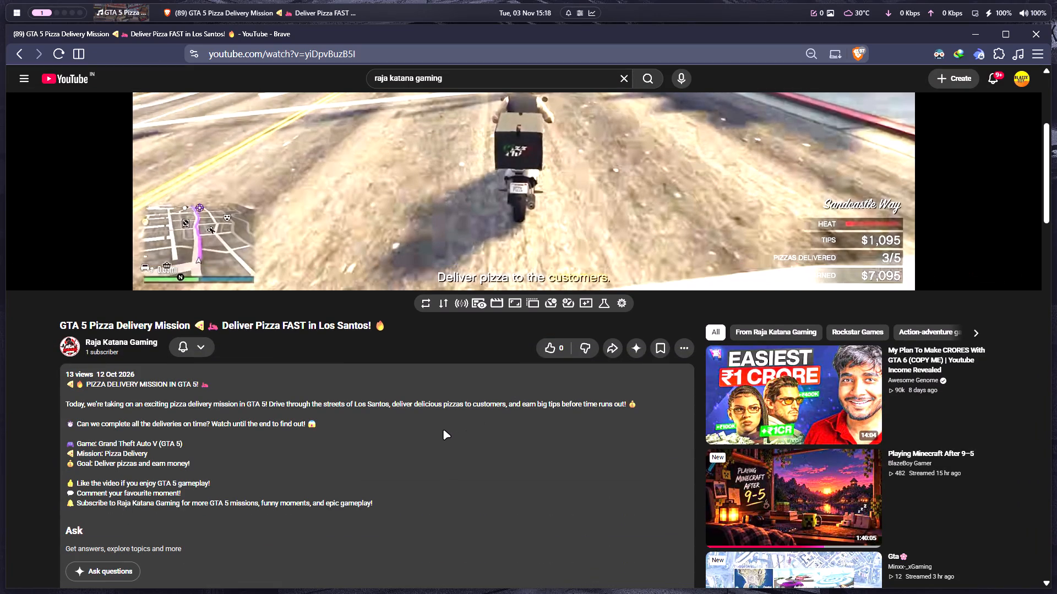
scroll(443, 430, up, 2)
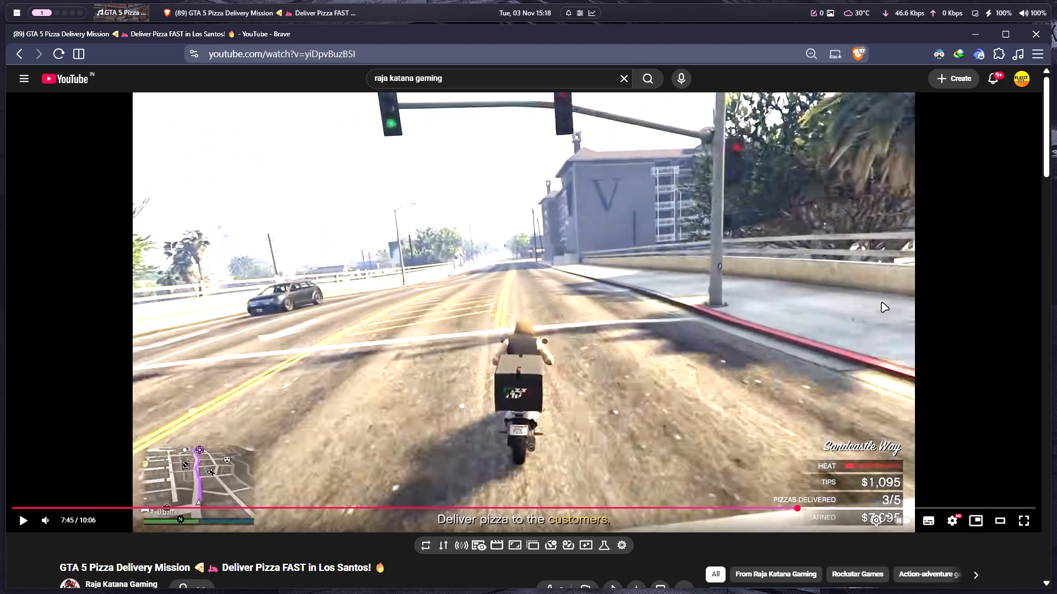
click(768, 83)
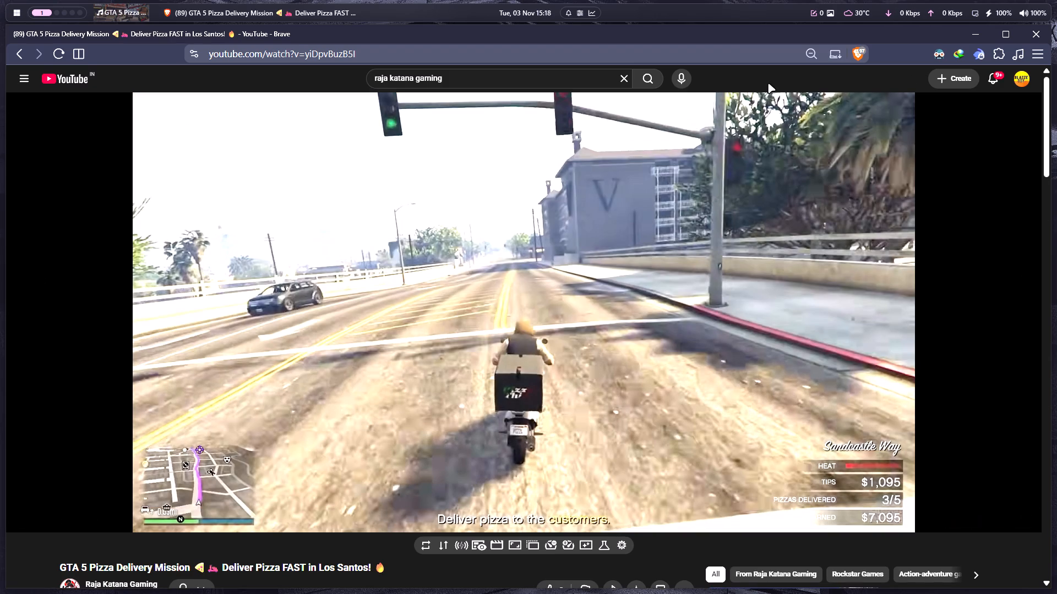
click(617, 243)
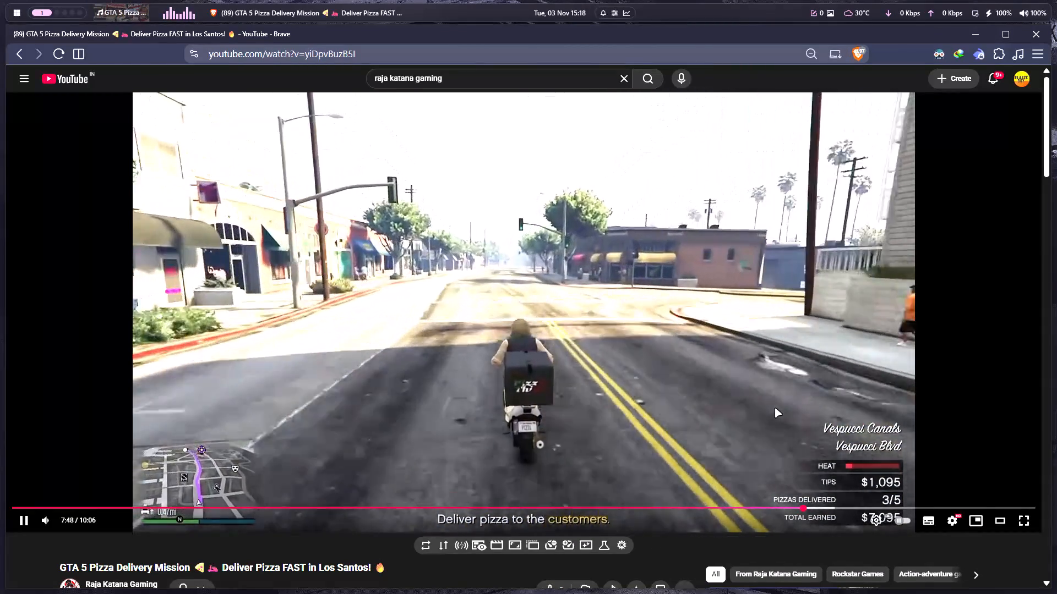
click(827, 508)
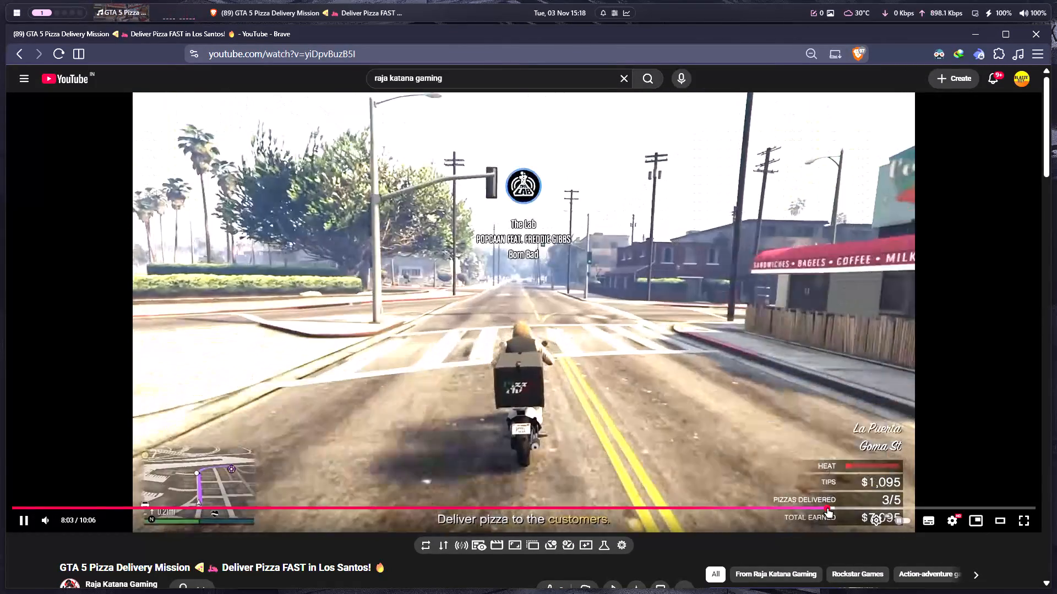
click(751, 438)
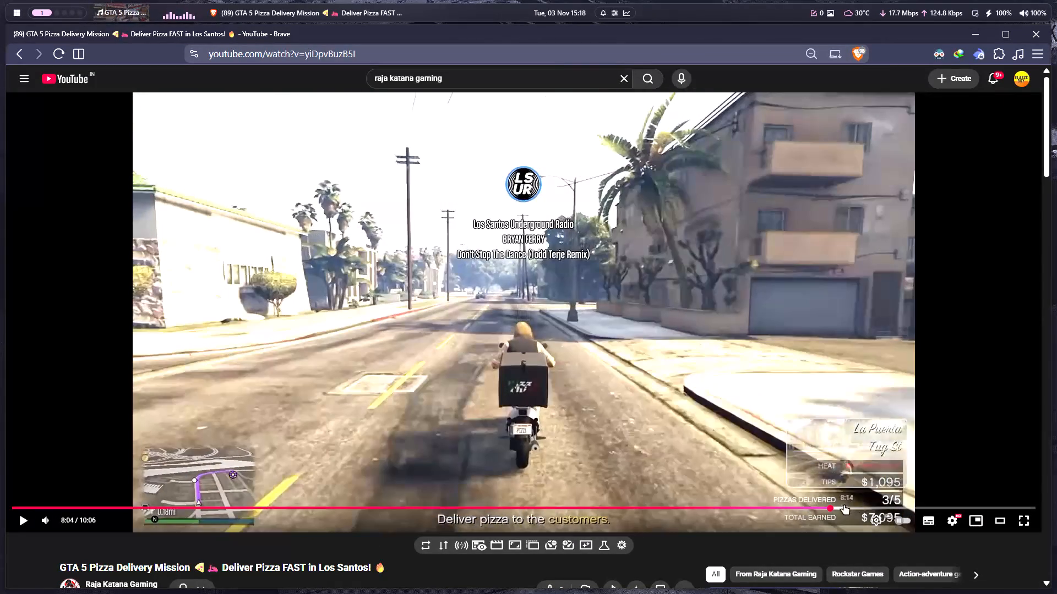
click(842, 505)
click(852, 507)
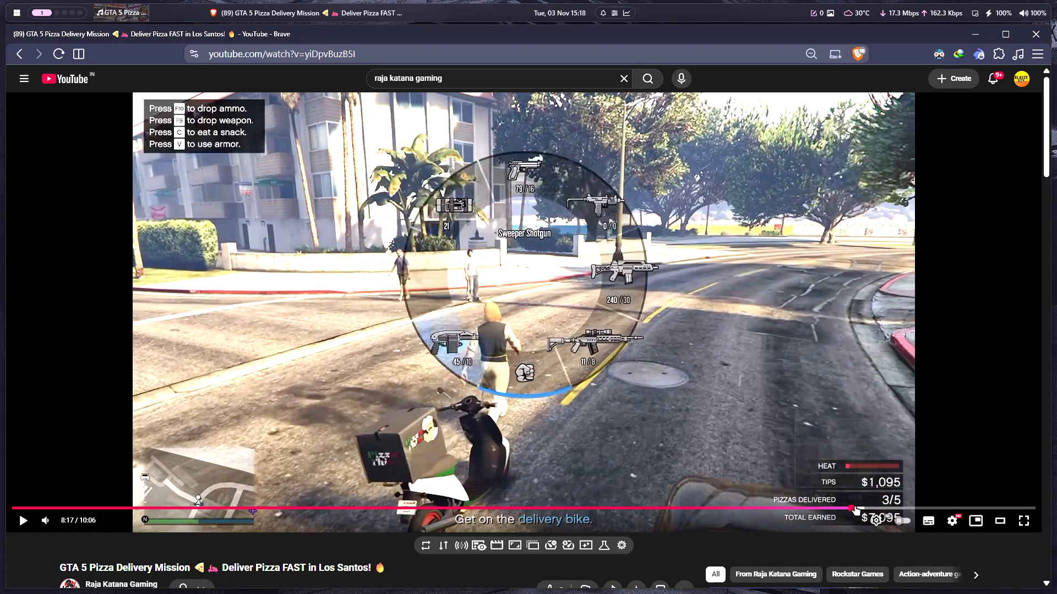
Switch to OBS Studio and view the capture window choices for the Background Music source.
key(alt+3)
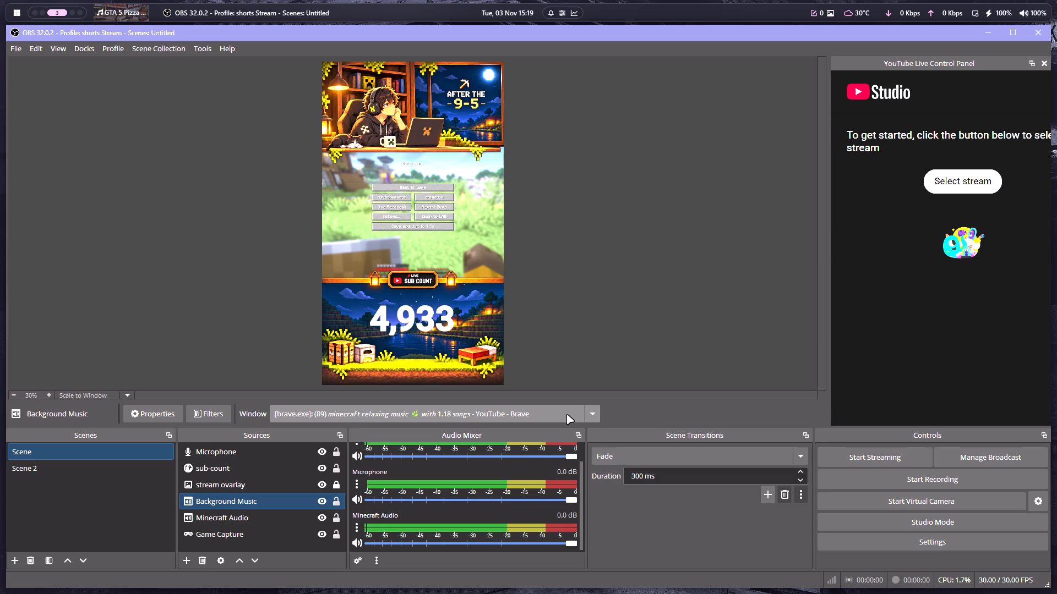
key(space)
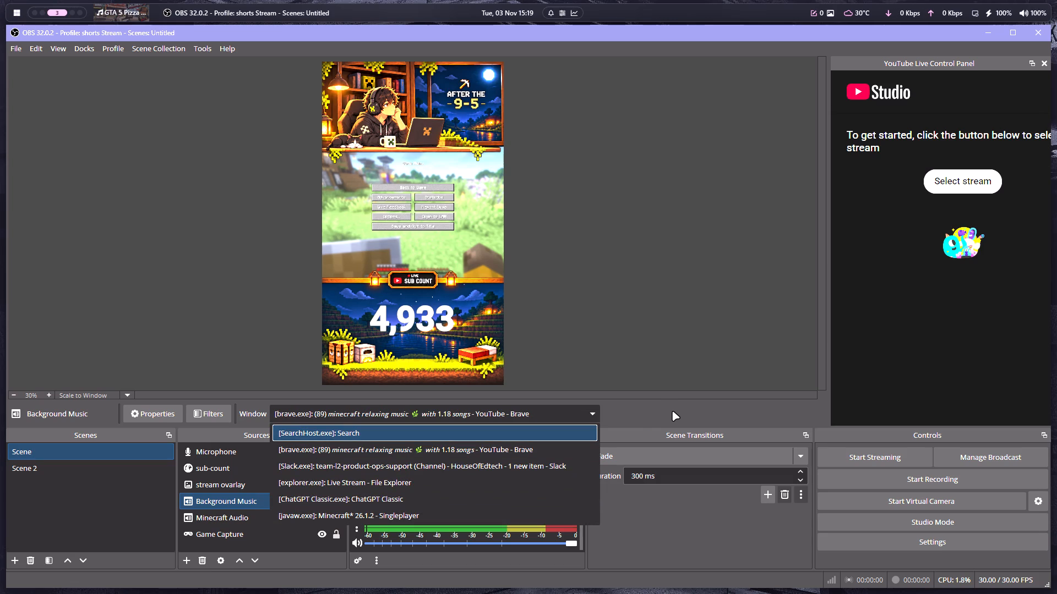
click(672, 411)
key(alt+1)
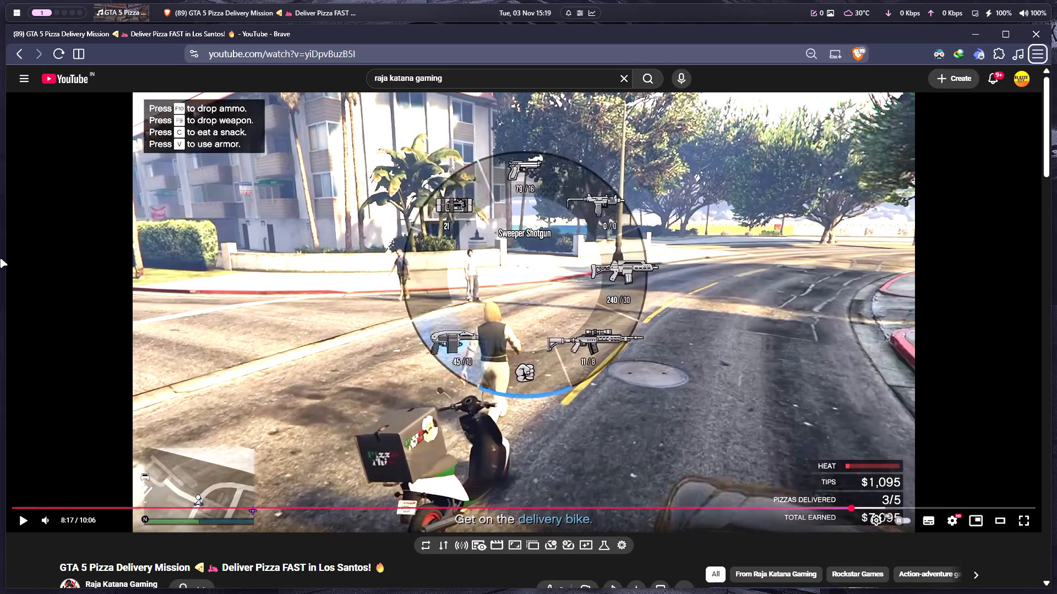
key(alt+1)
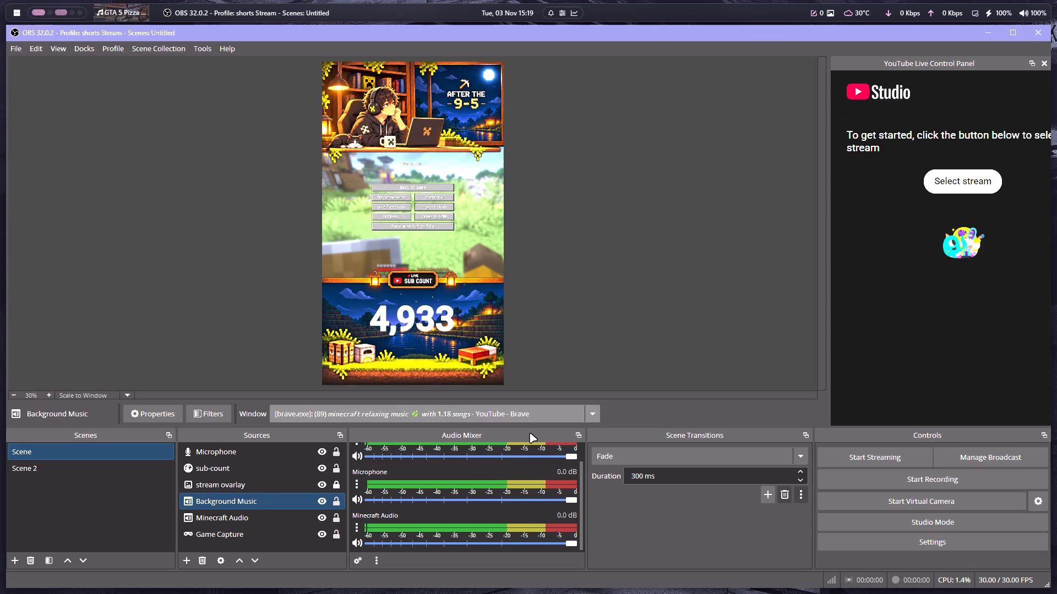